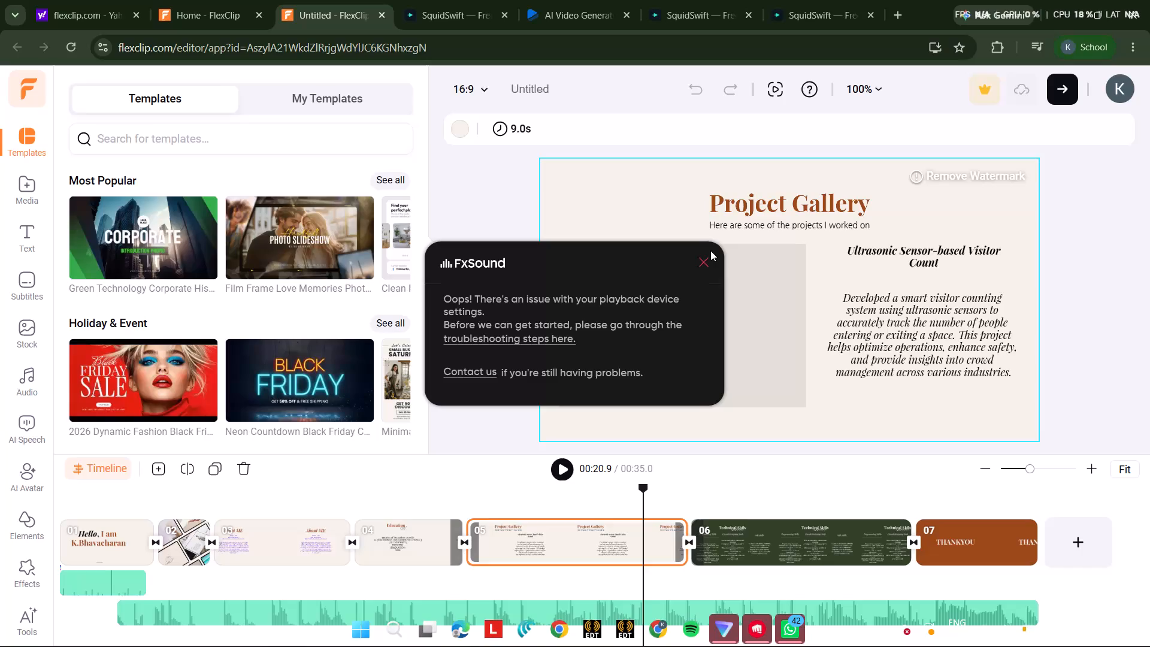
Close the FxSound notice about playback device settings that covers the video editor.
click(708, 255)
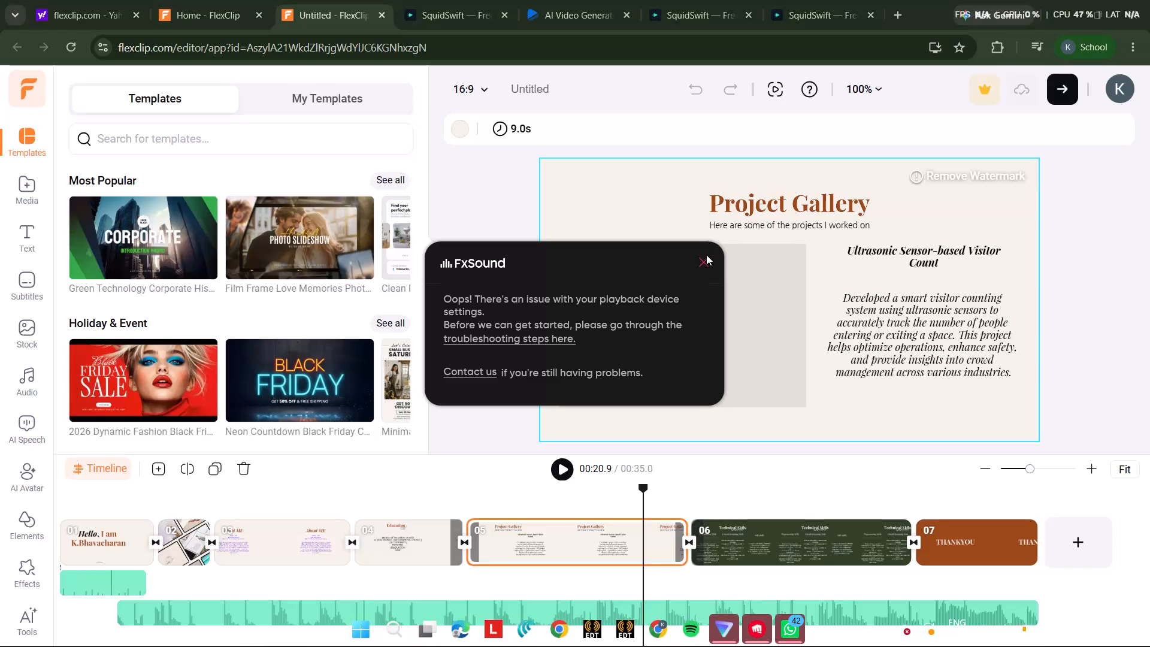
click(704, 260)
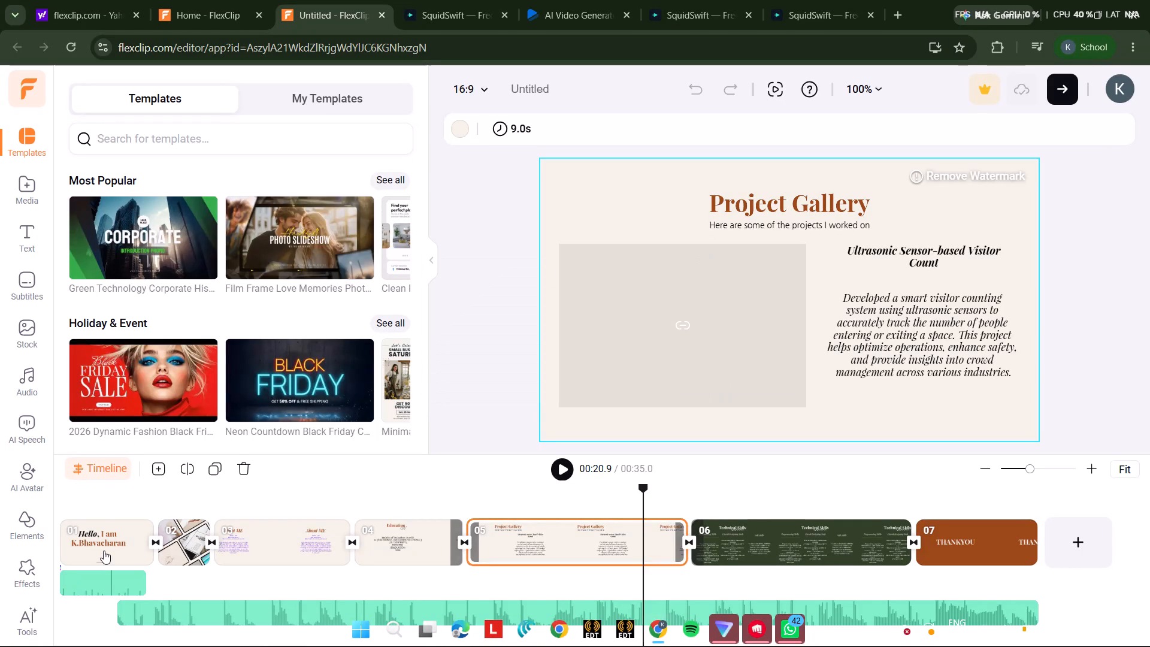
Go to scene 01, the "Hello, I am" introduction, and play the video preview from there.
click(104, 551)
click(104, 551)
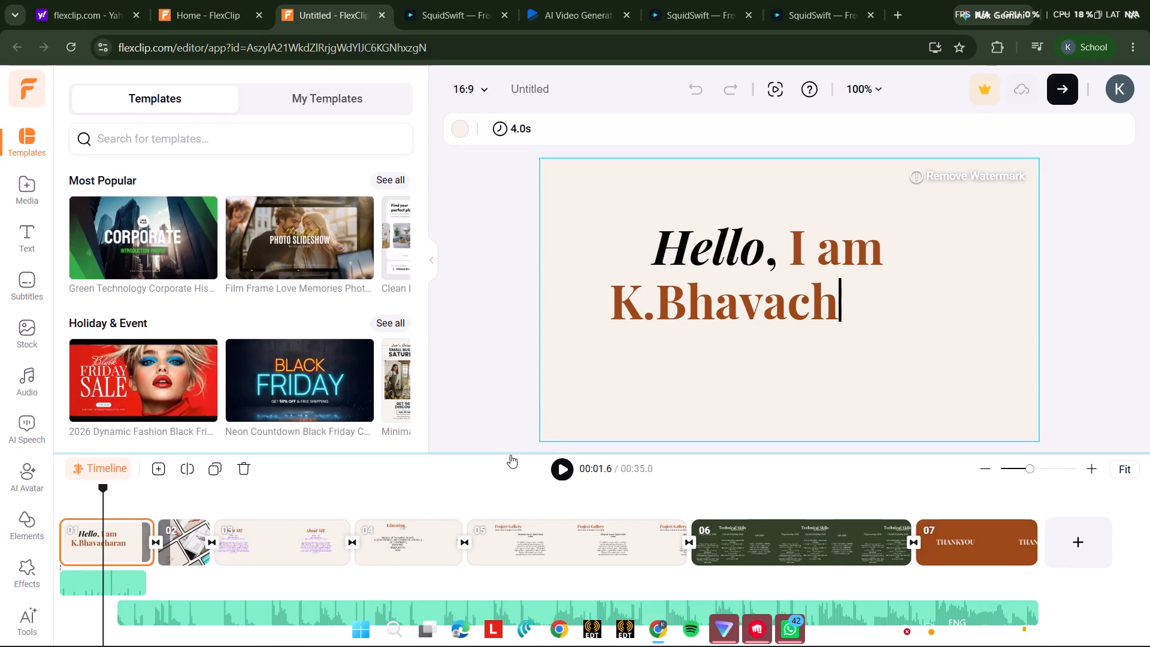
click(561, 482)
click(564, 473)
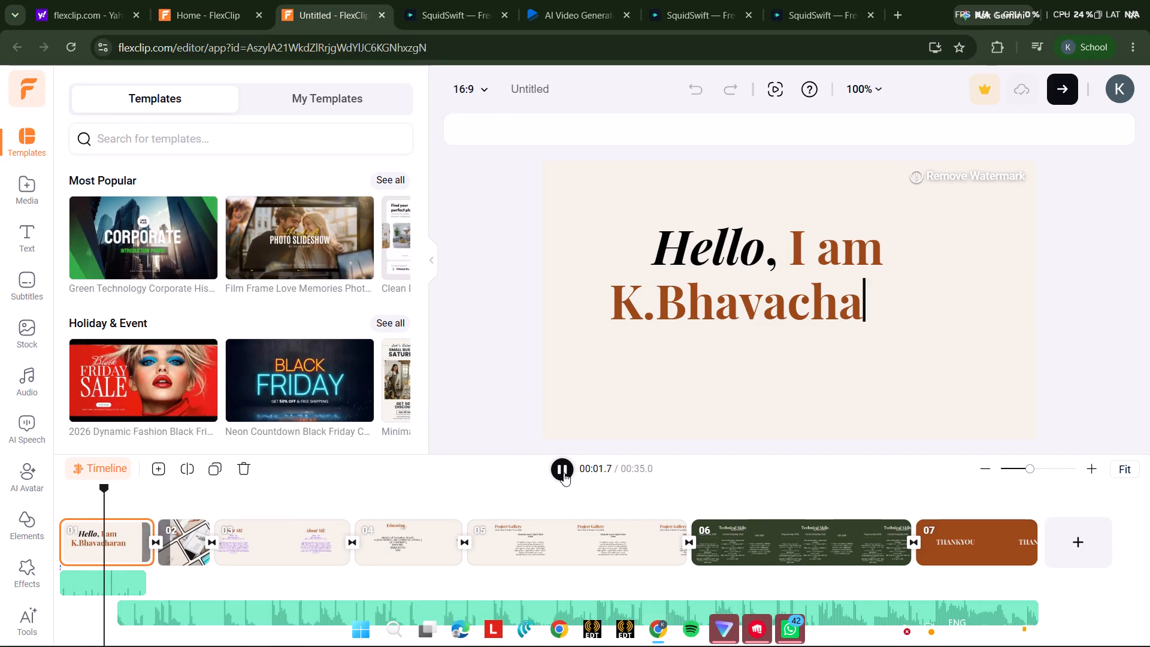
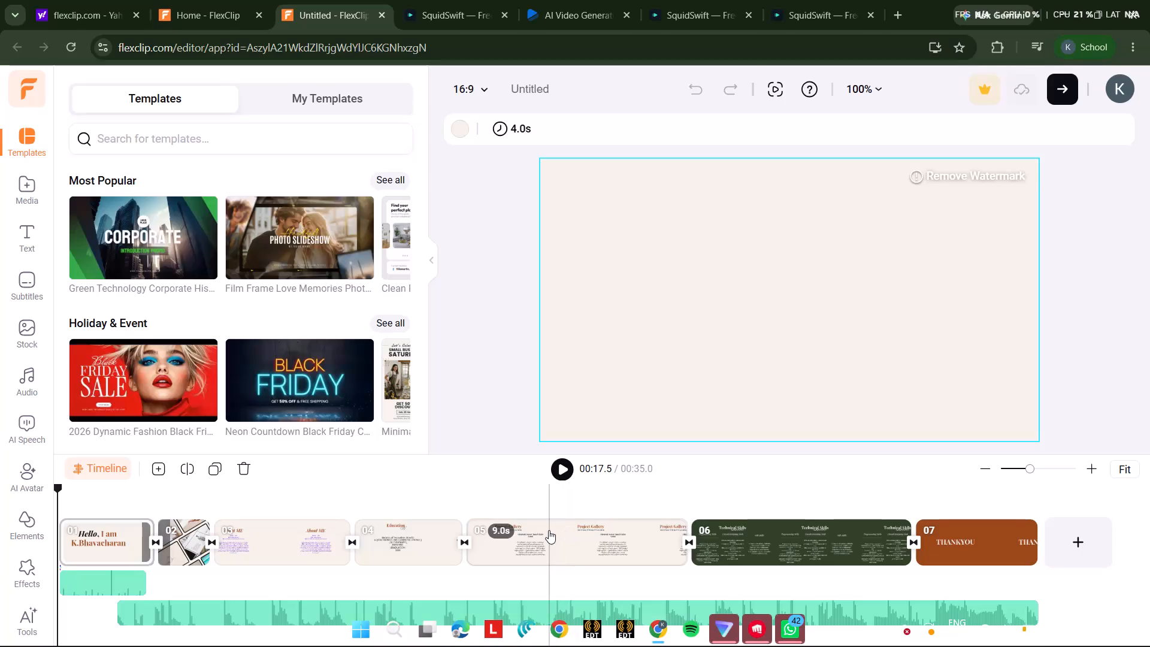
Play the video preview from the introduction scene and pause it at the start of scene 06, Technical Skills.
click(567, 466)
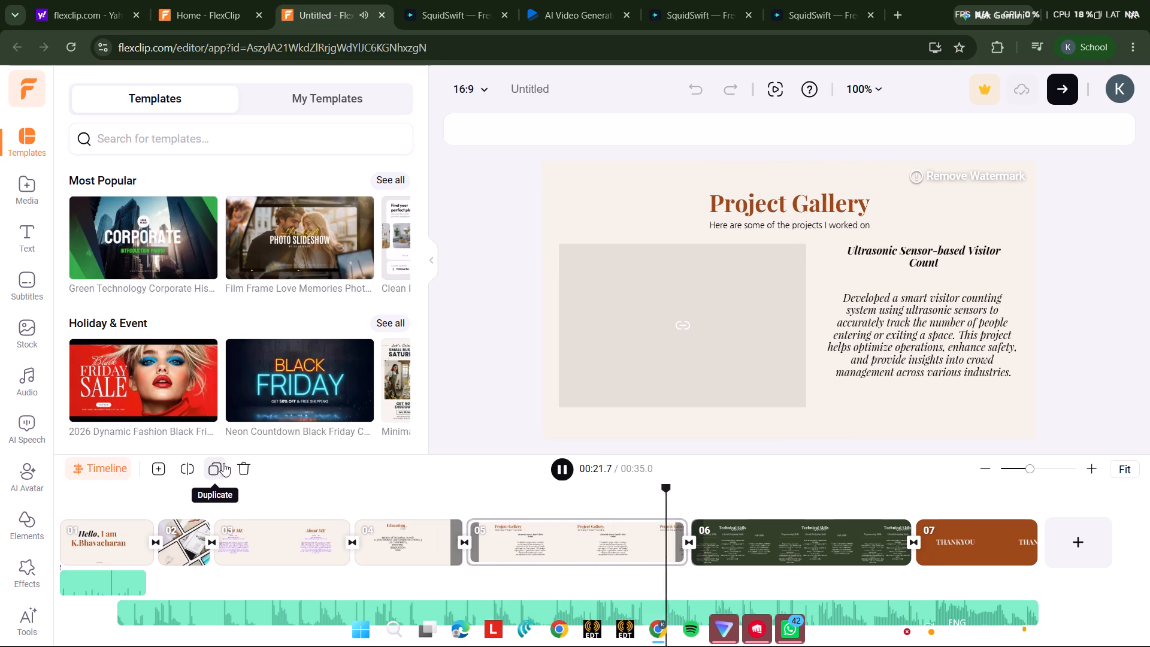
click(565, 468)
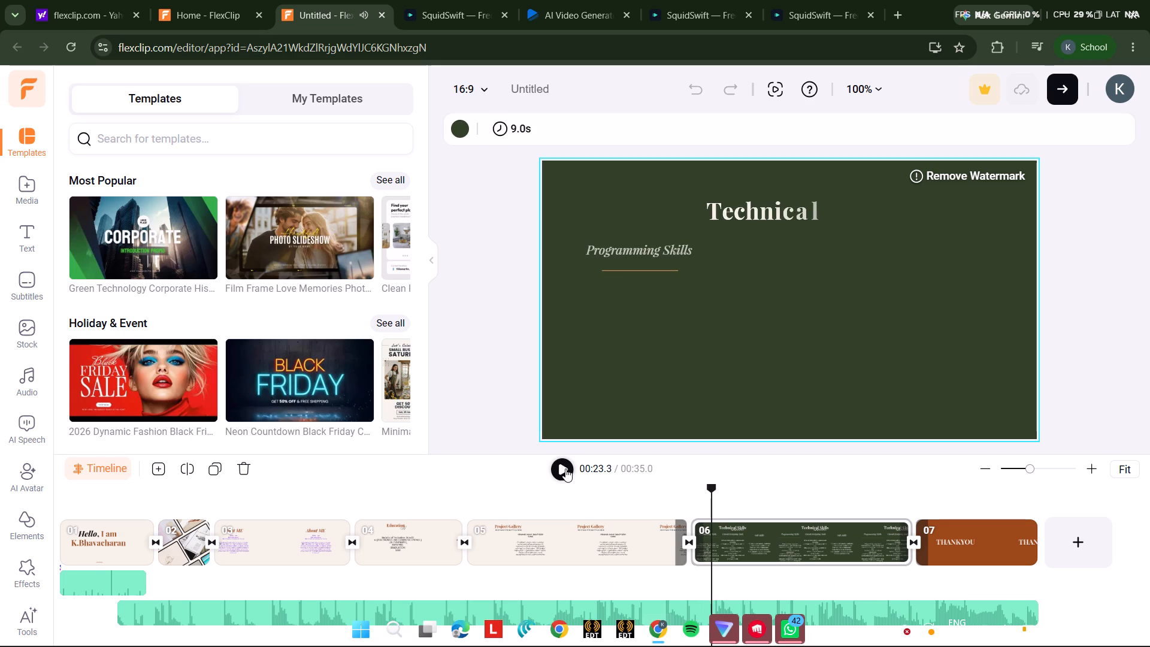
Duplicate scene 05, the Project Gallery scene about the Ultrasonic Sensor-based Visitor Count.
click(683, 537)
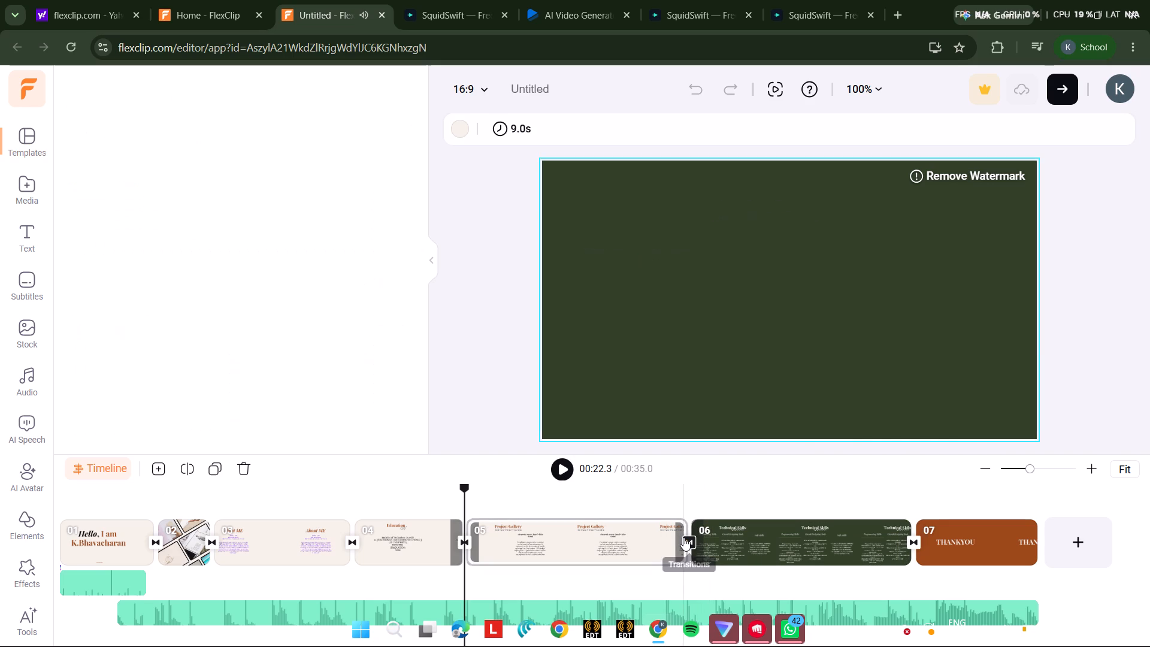
click(683, 537)
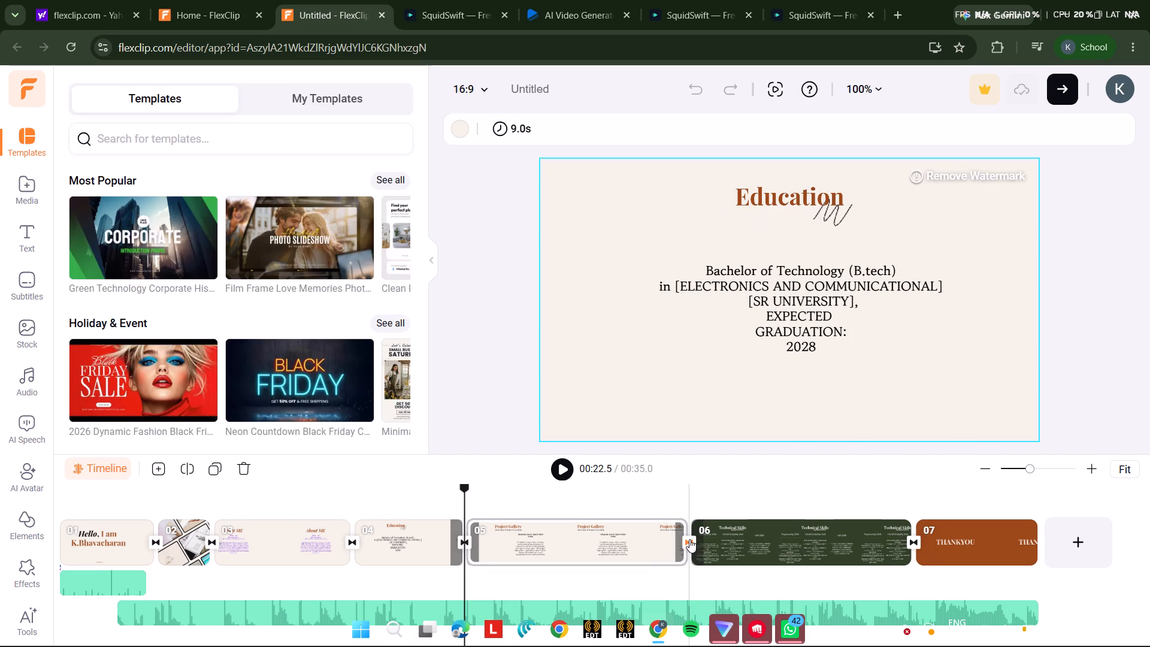
click(689, 540)
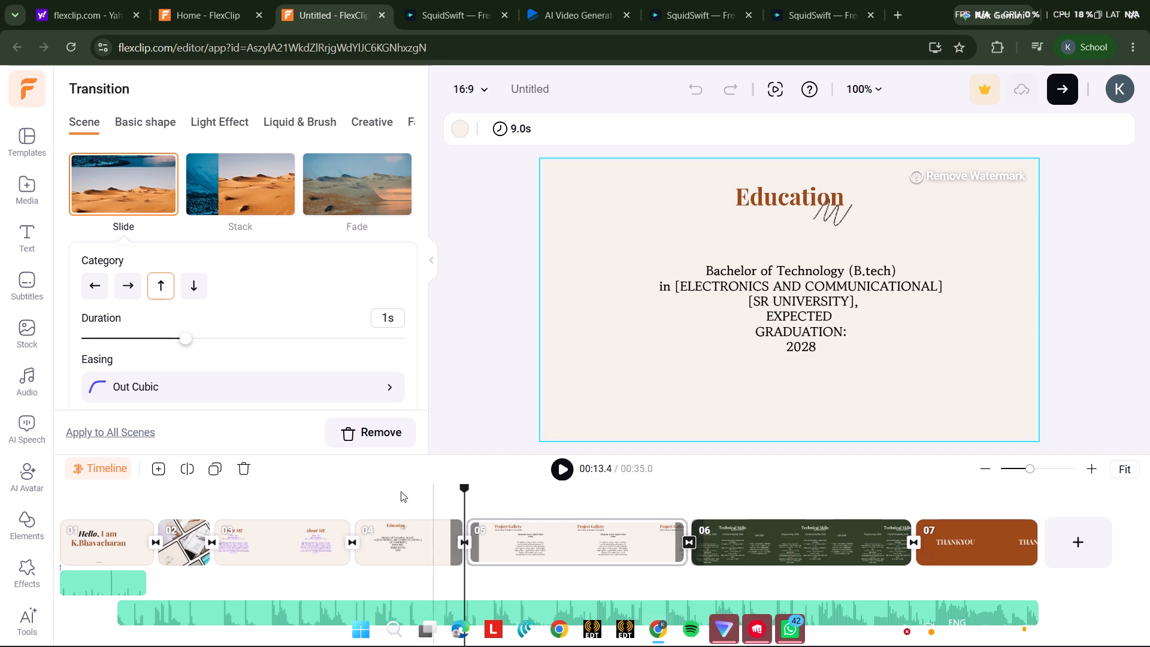
click(217, 465)
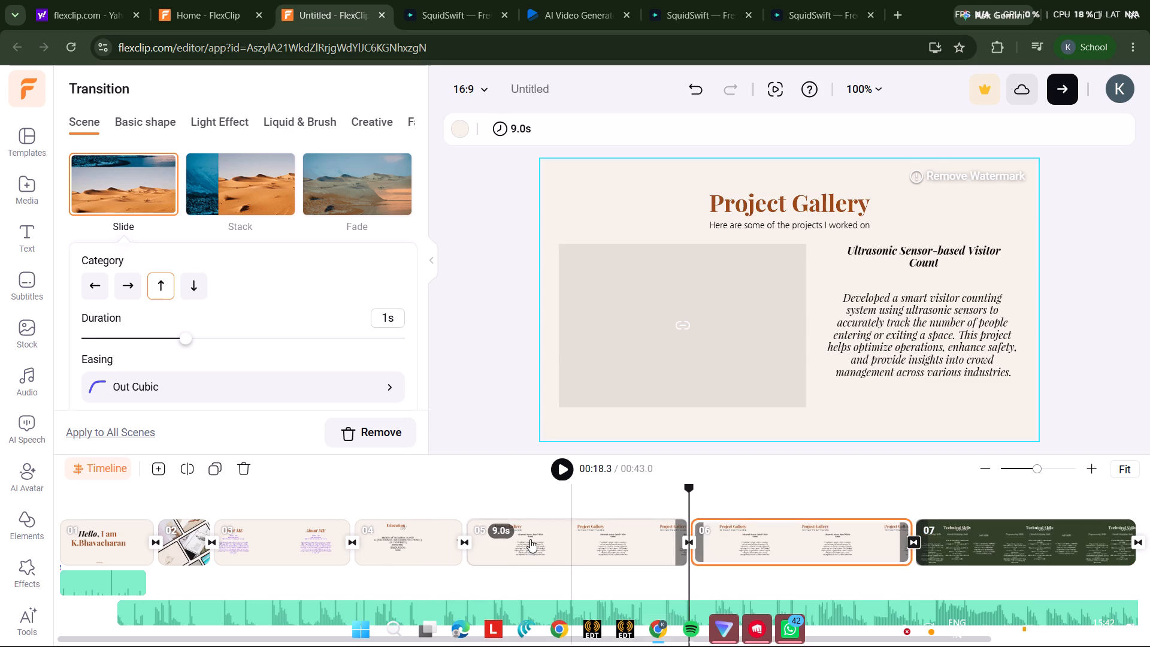
Preview the transitions from Education through both Project Gallery scenes, replaying from scenes 05 and 04, and pause in the duplicate, scene 06.
click(509, 537)
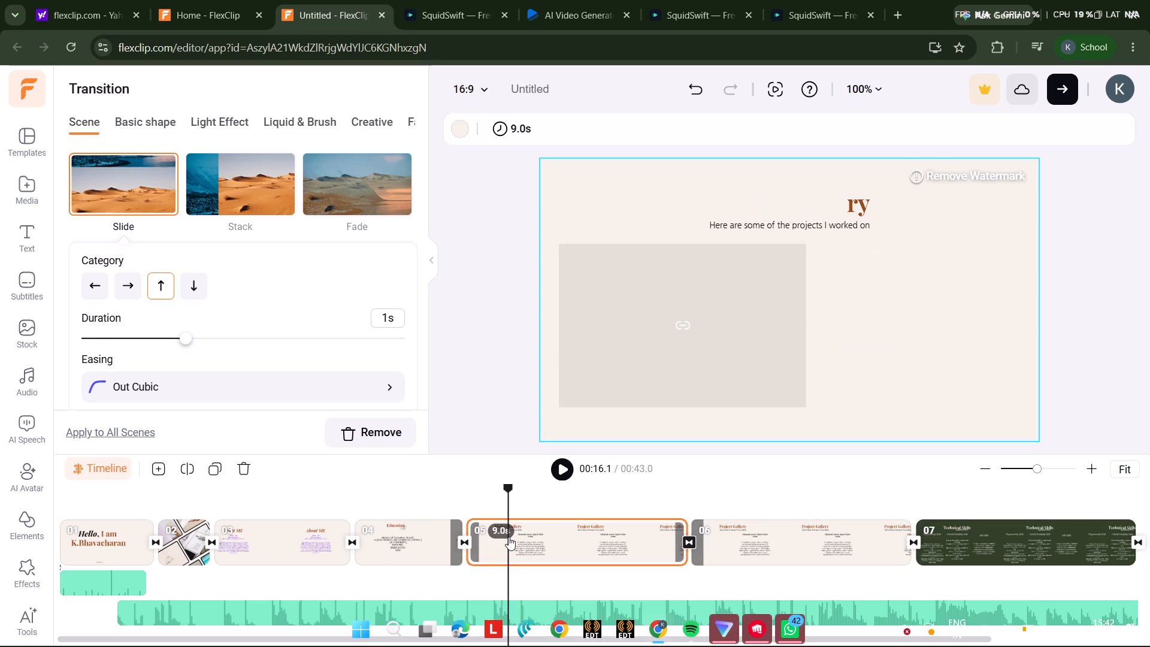
click(562, 470)
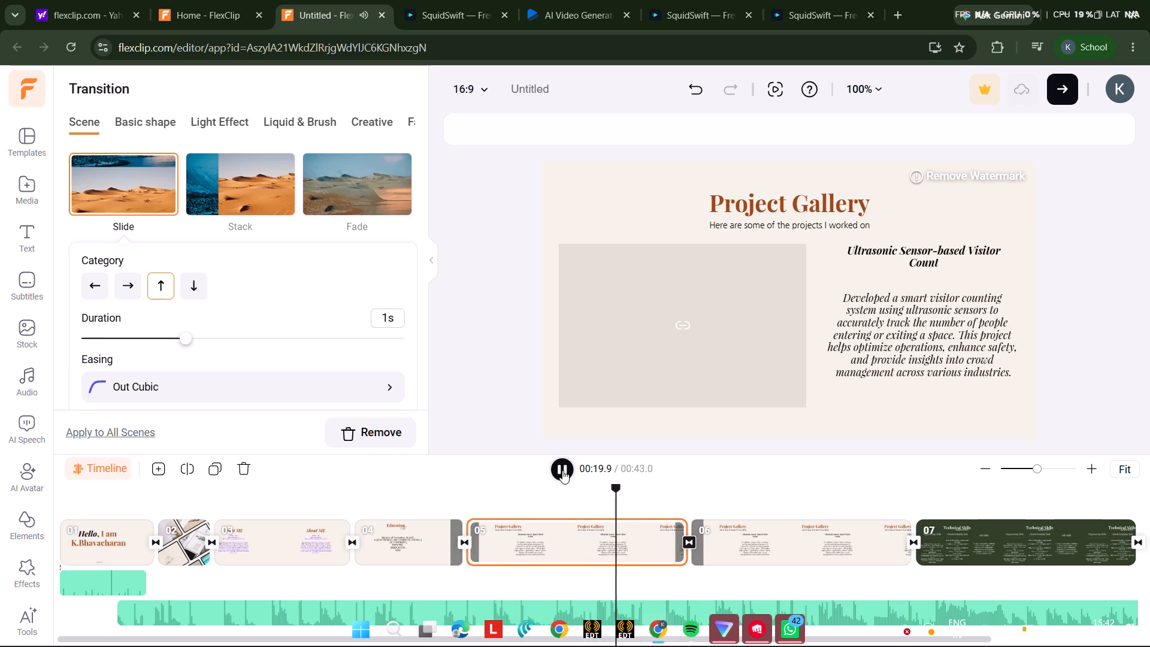
click(392, 523)
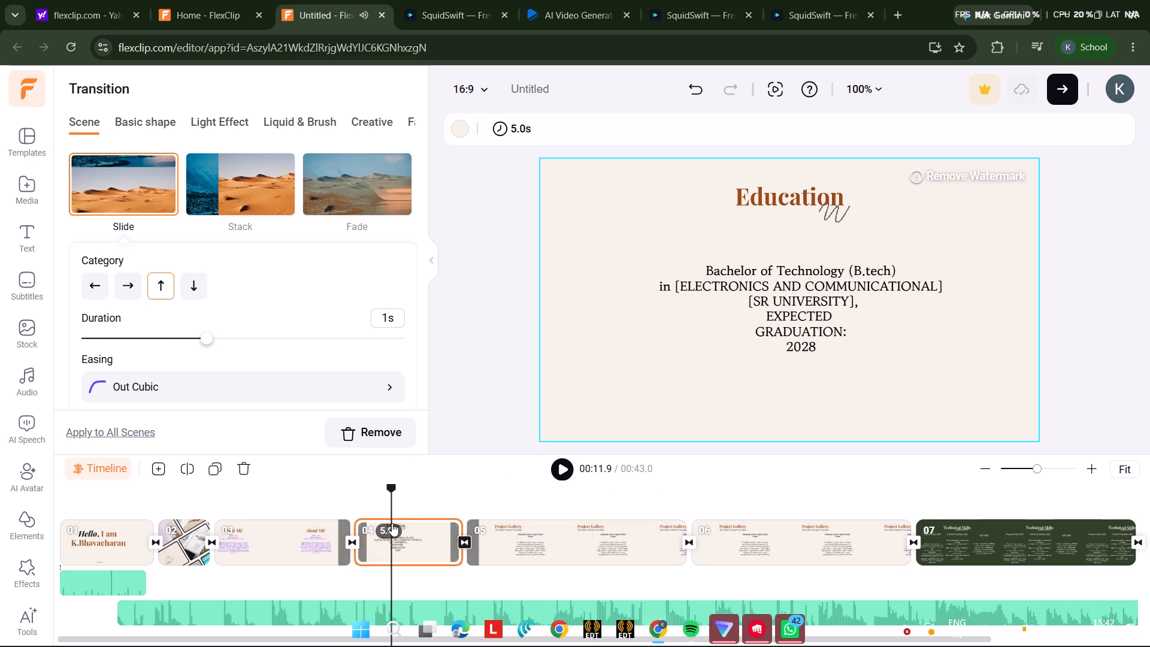
click(566, 466)
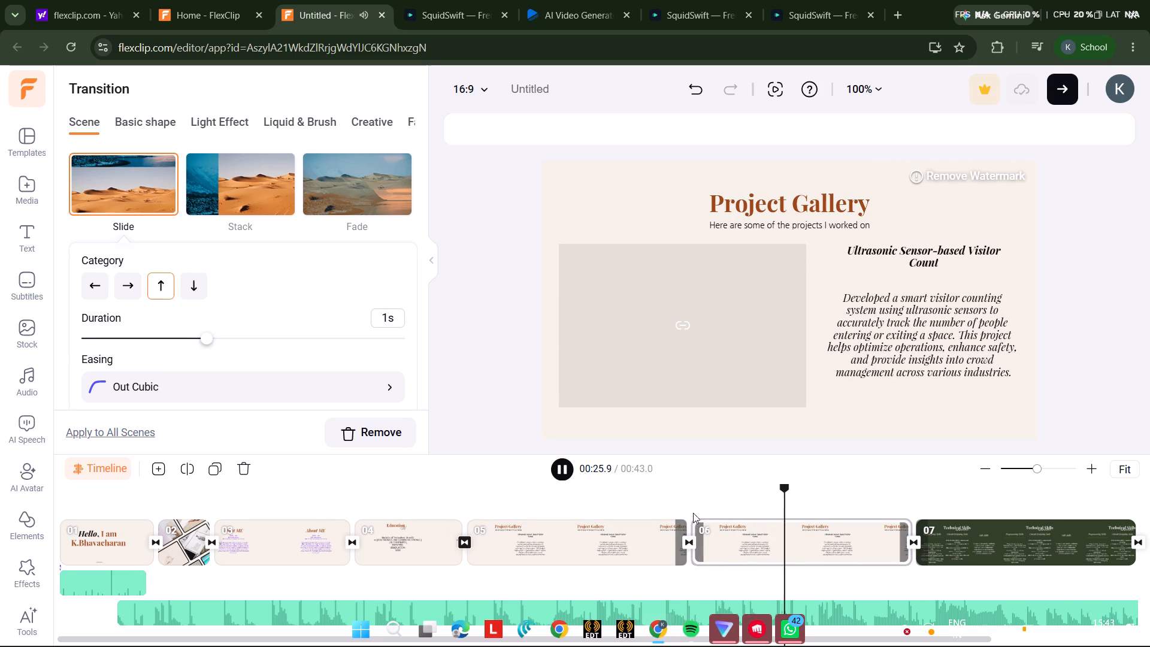
click(627, 525)
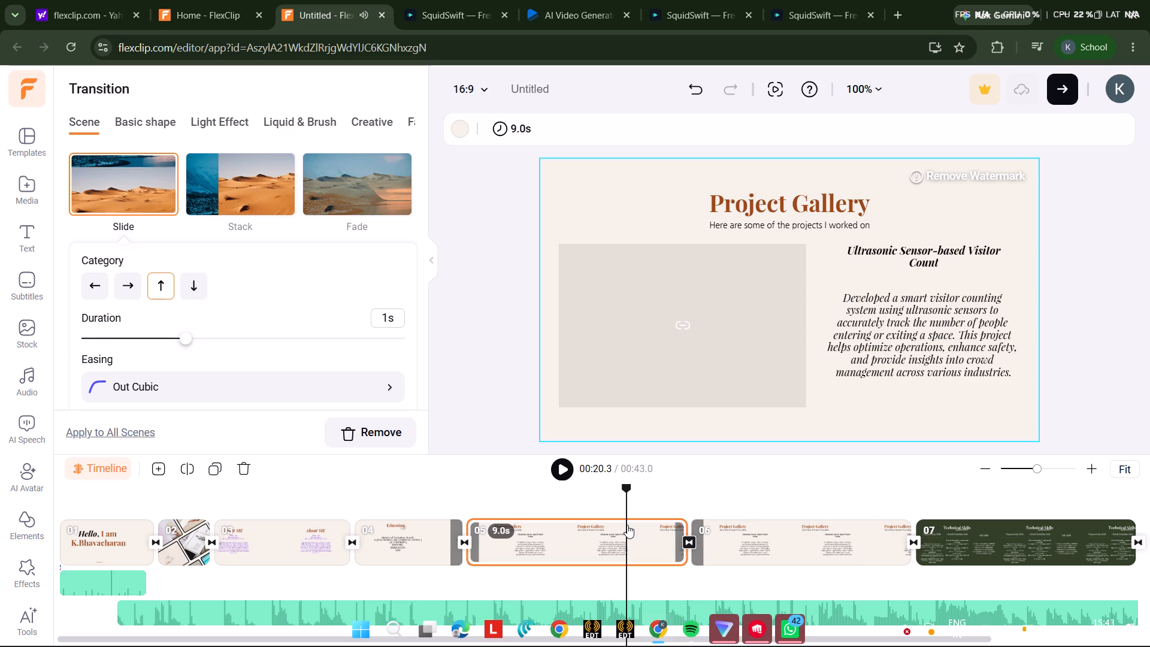
click(564, 479)
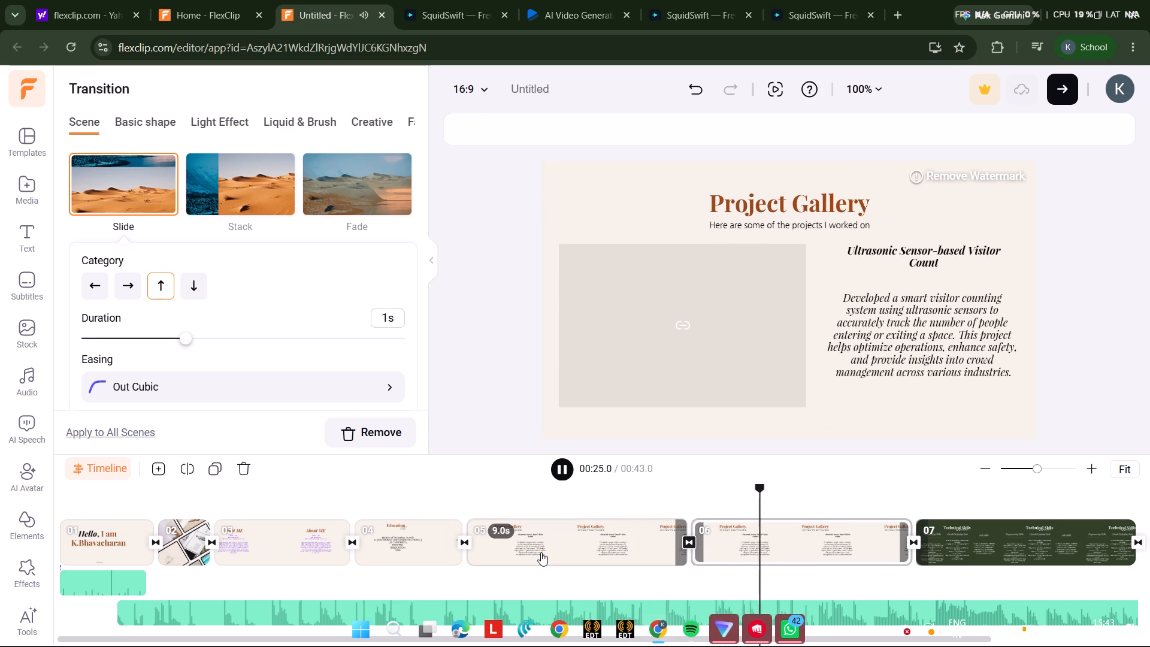
click(565, 472)
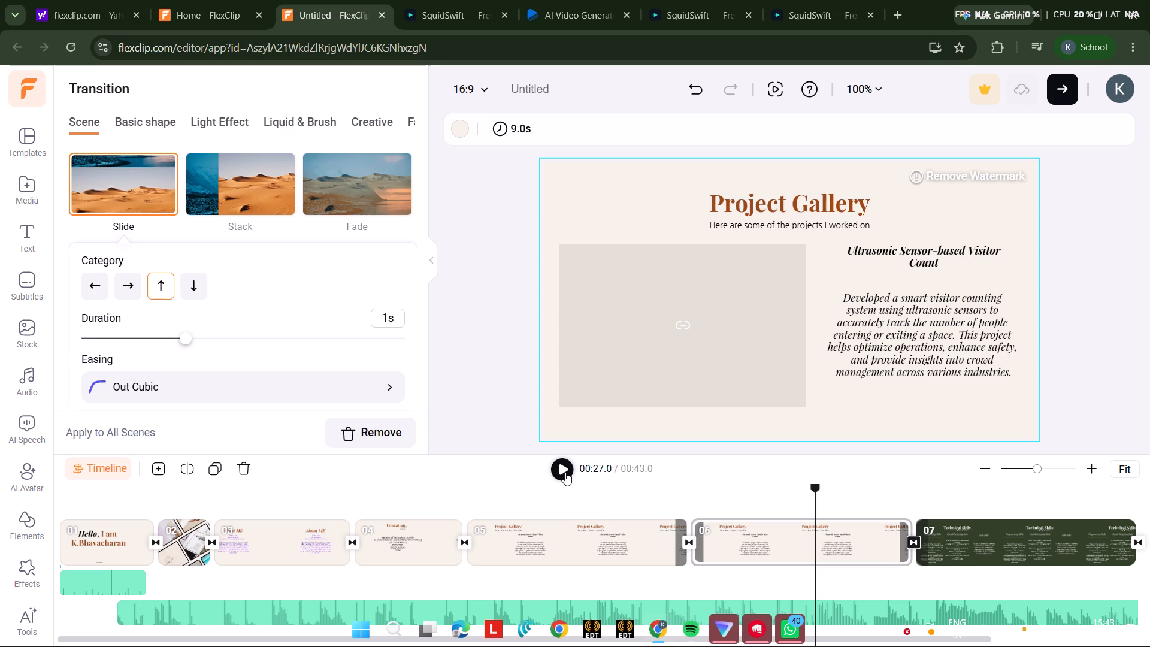
Select the project description text in the duplicated Project Gallery scene 06.
click(865, 381)
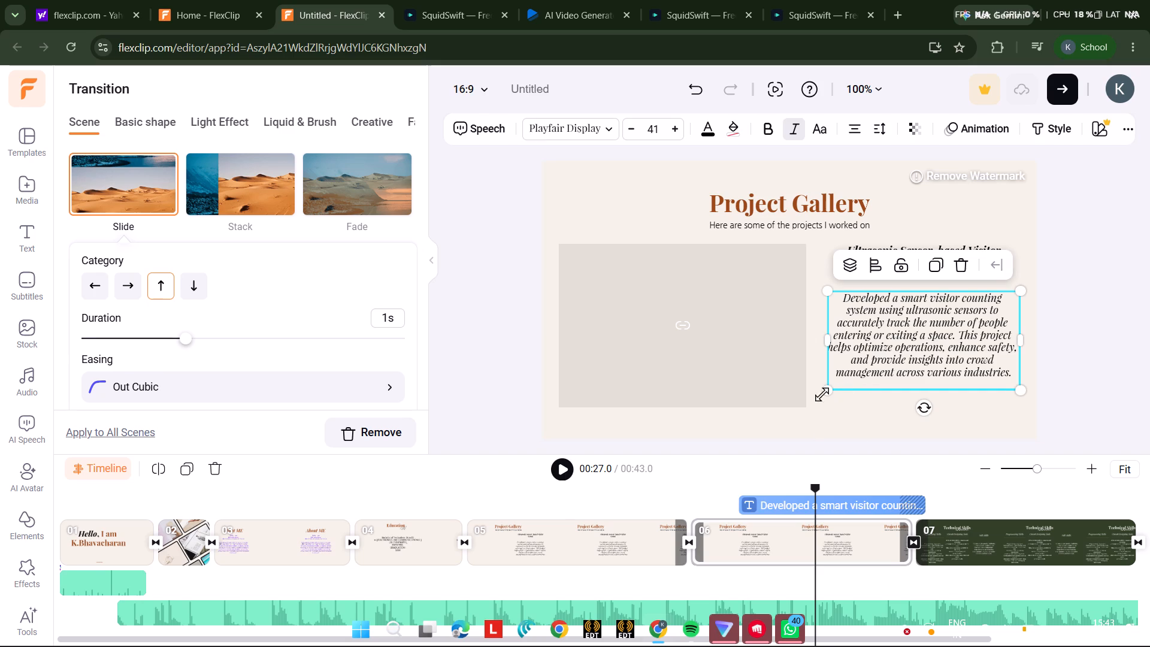
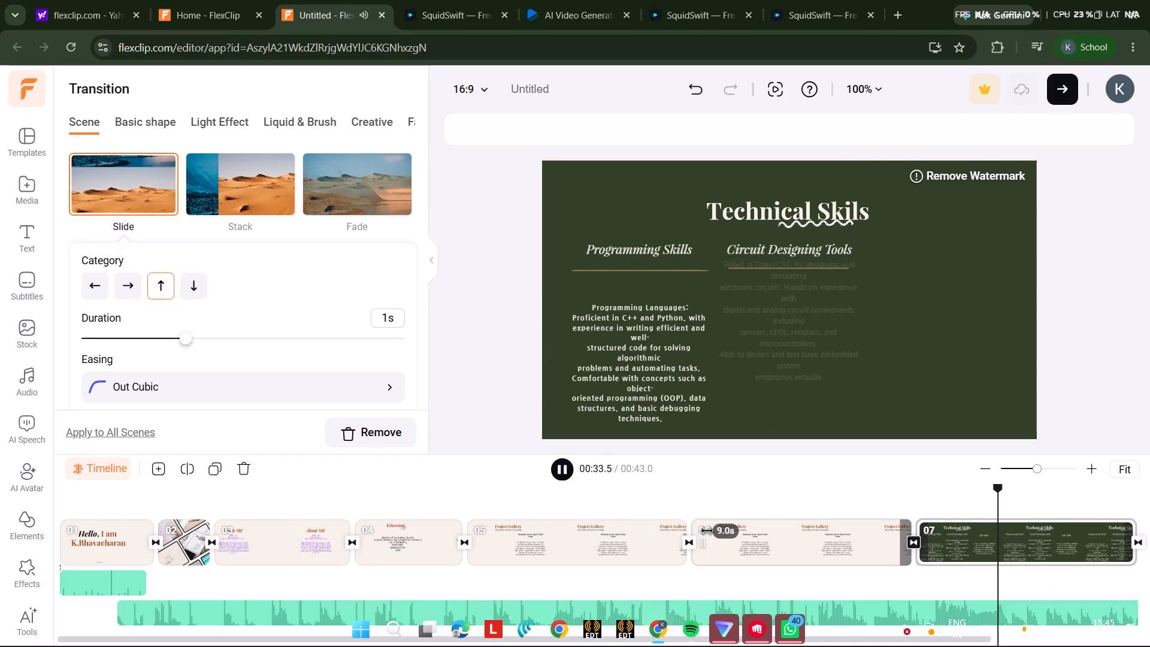
Return to the beginning of the duplicated Project Gallery scene, scene 06, and select it in the timeline.
click(696, 533)
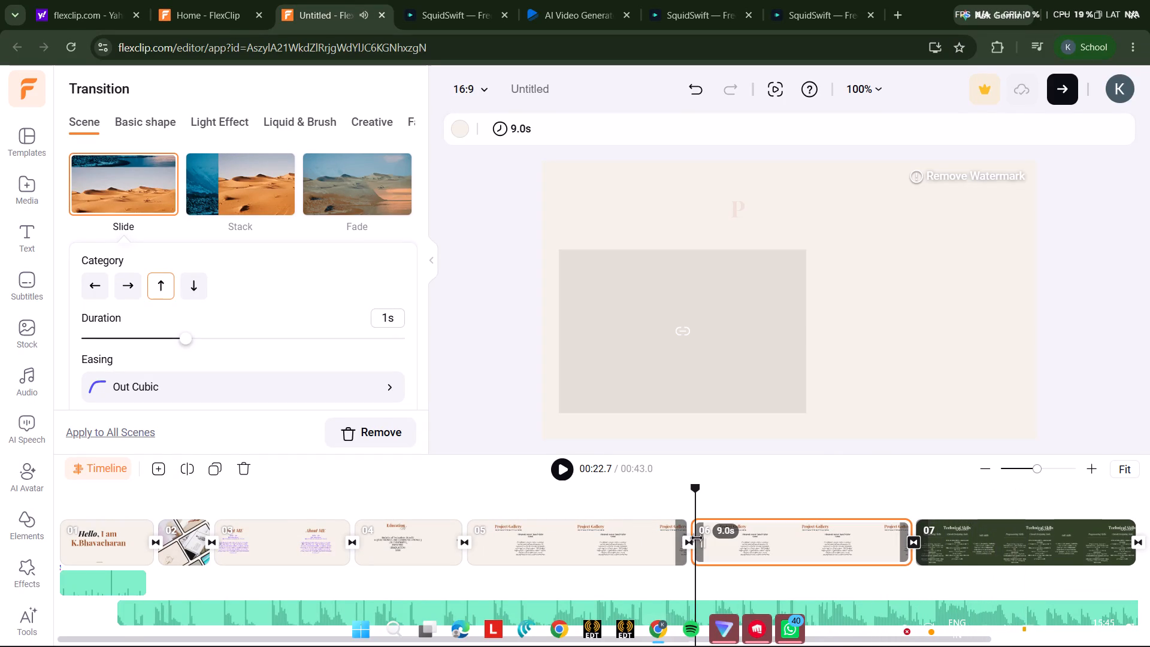
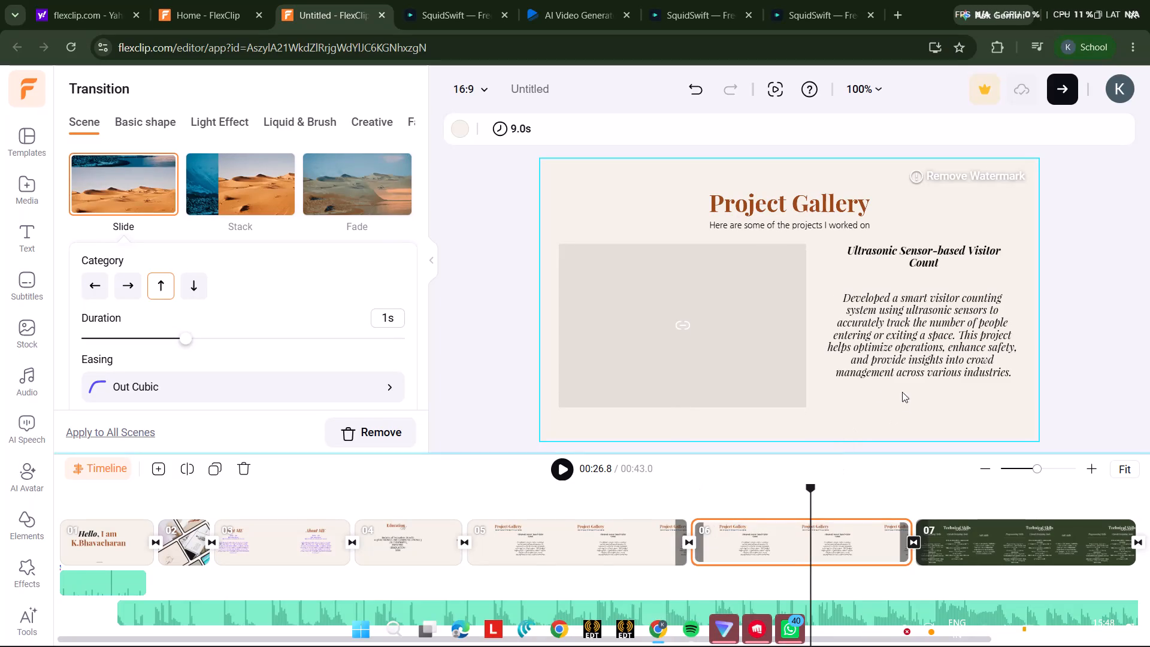
Compare Project Gallery scene 05 with its duplicate, scene 06, and leave scene 06 selected in the timeline.
click(876, 391)
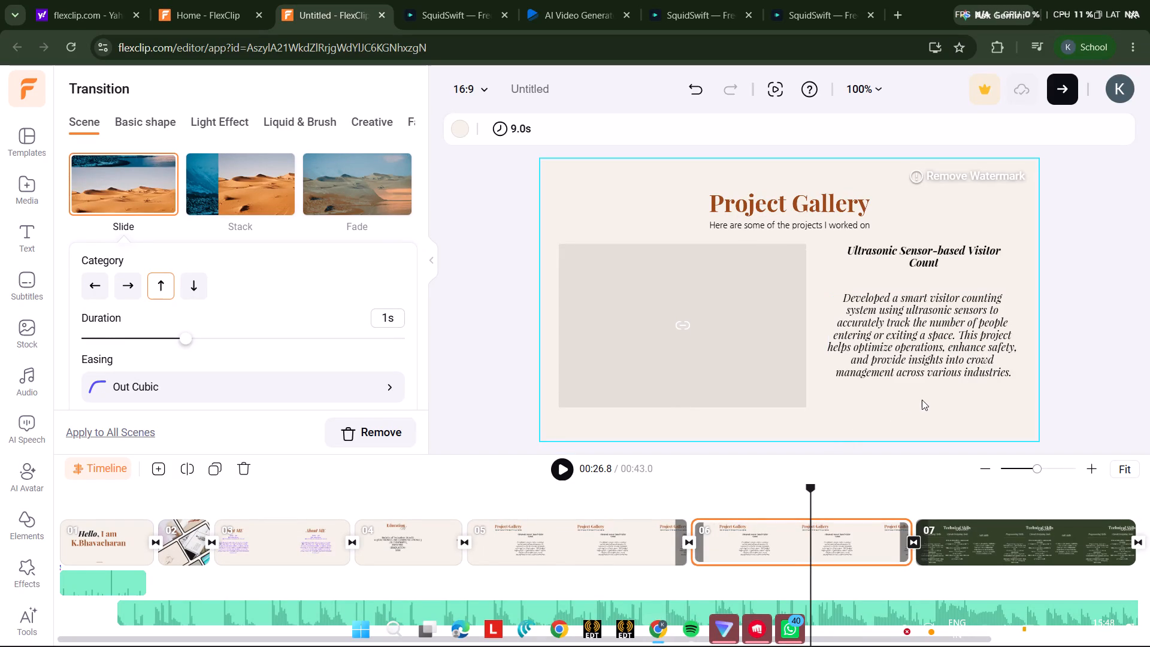
click(600, 546)
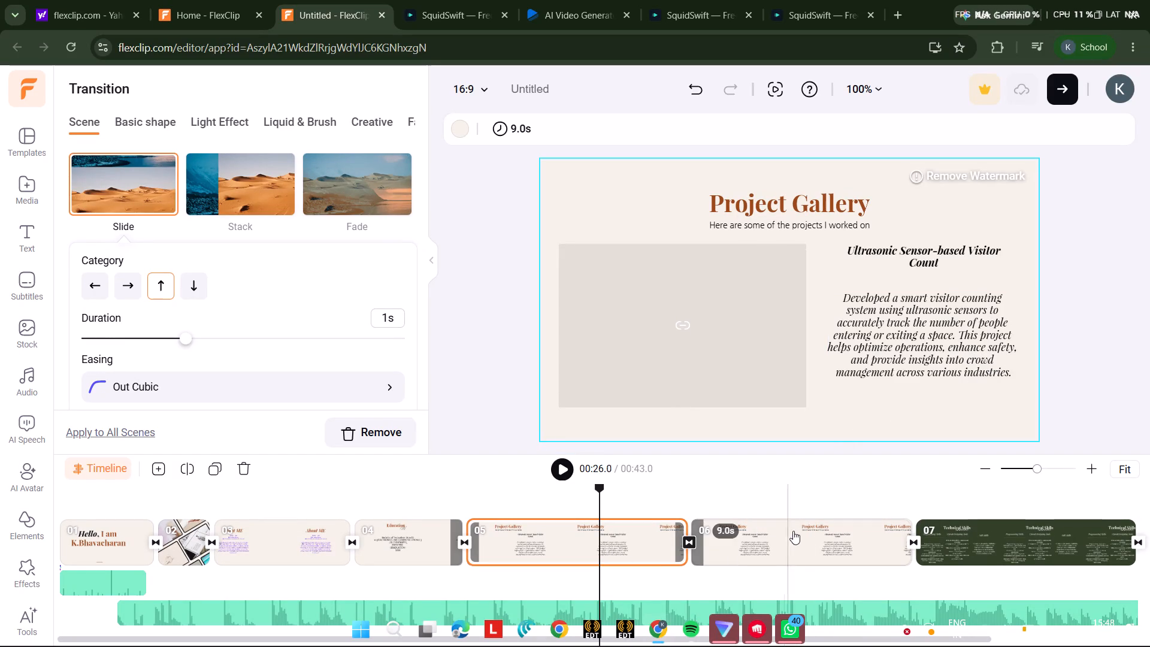
click(802, 540)
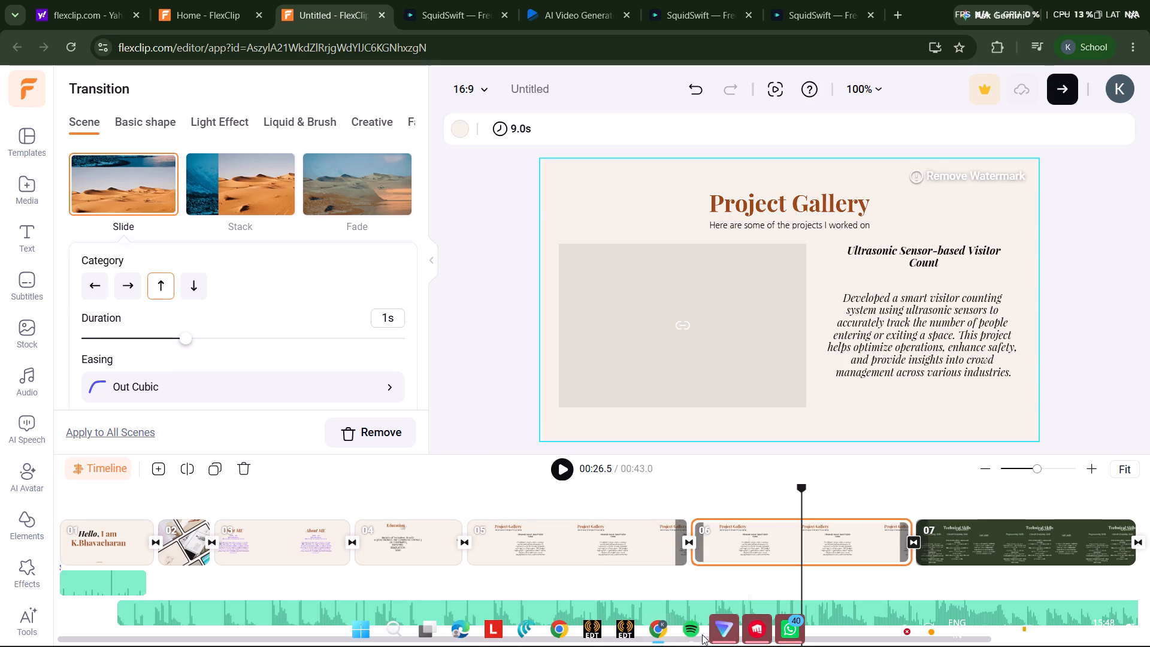
Search the computer for "wh" and open the WhatsApp desktop app.
click(370, 624)
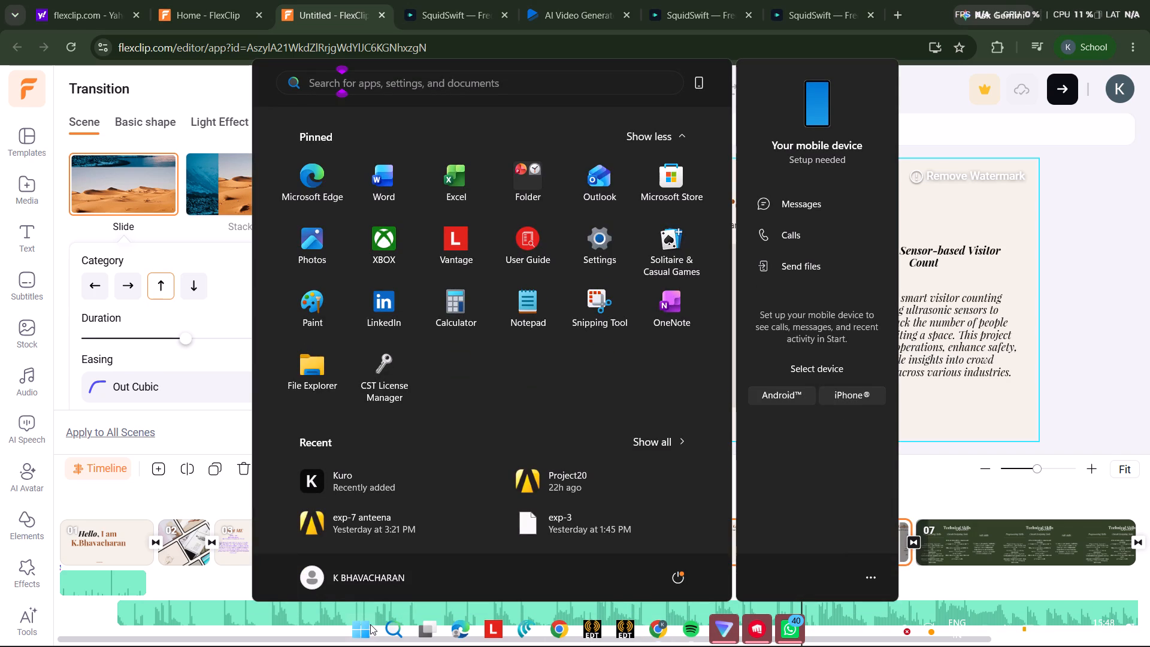
text(wh)
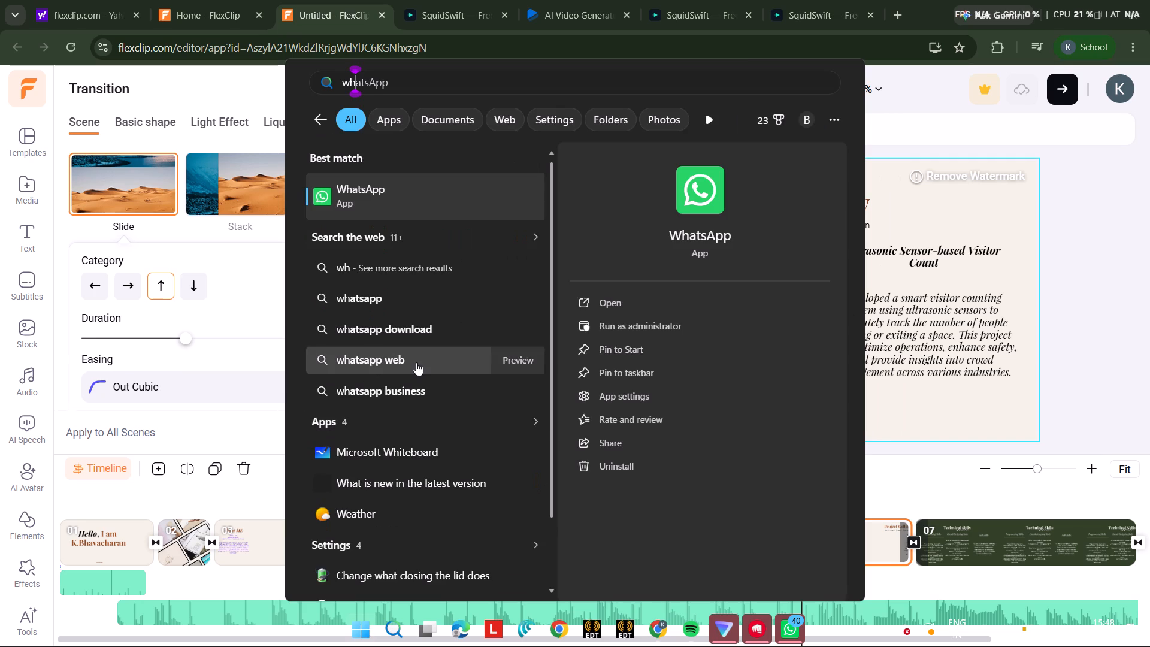
click(665, 303)
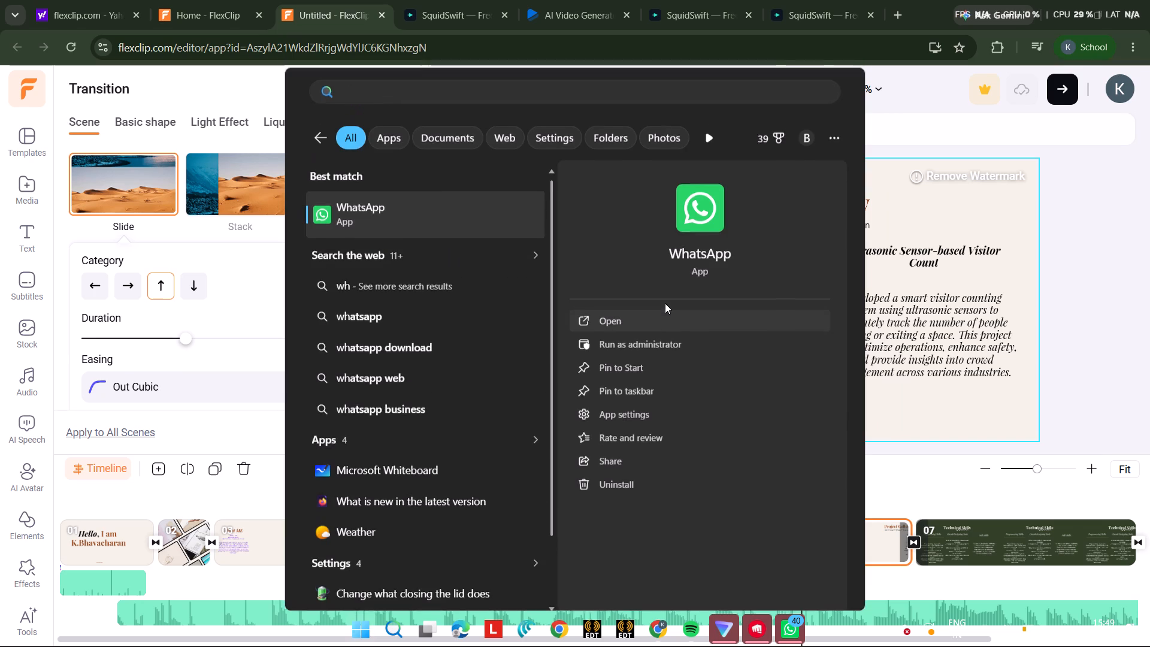
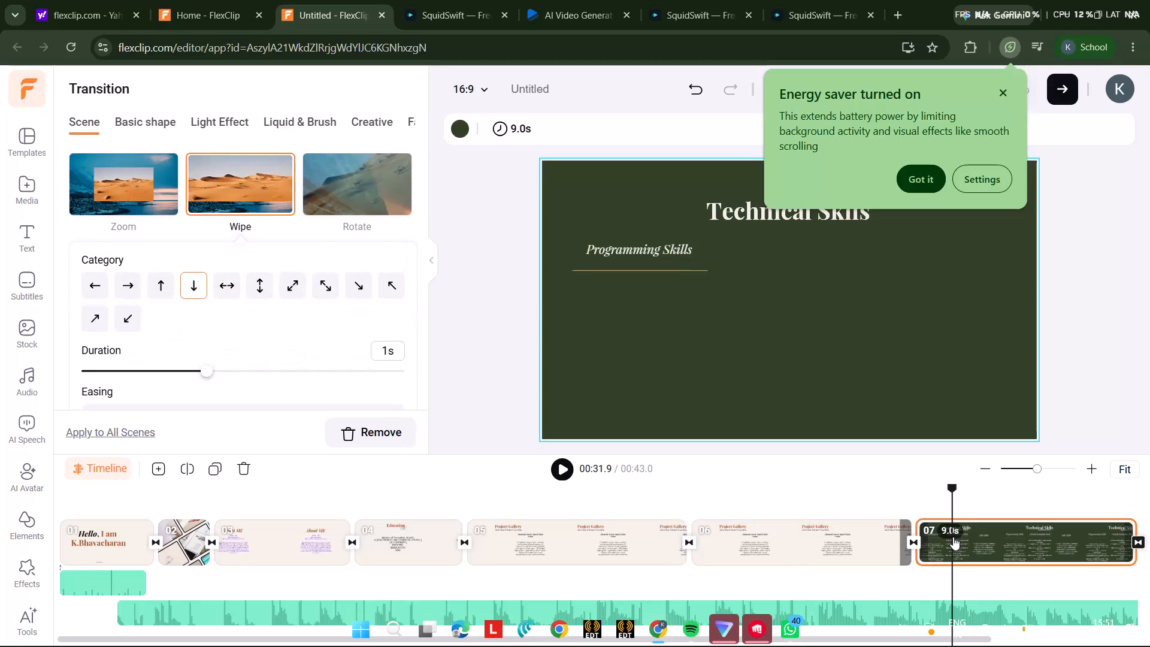
Play back the Technical Skills scene 07, and review scenes 04 to 07 one by one, leaving scene 07 selected.
click(561, 465)
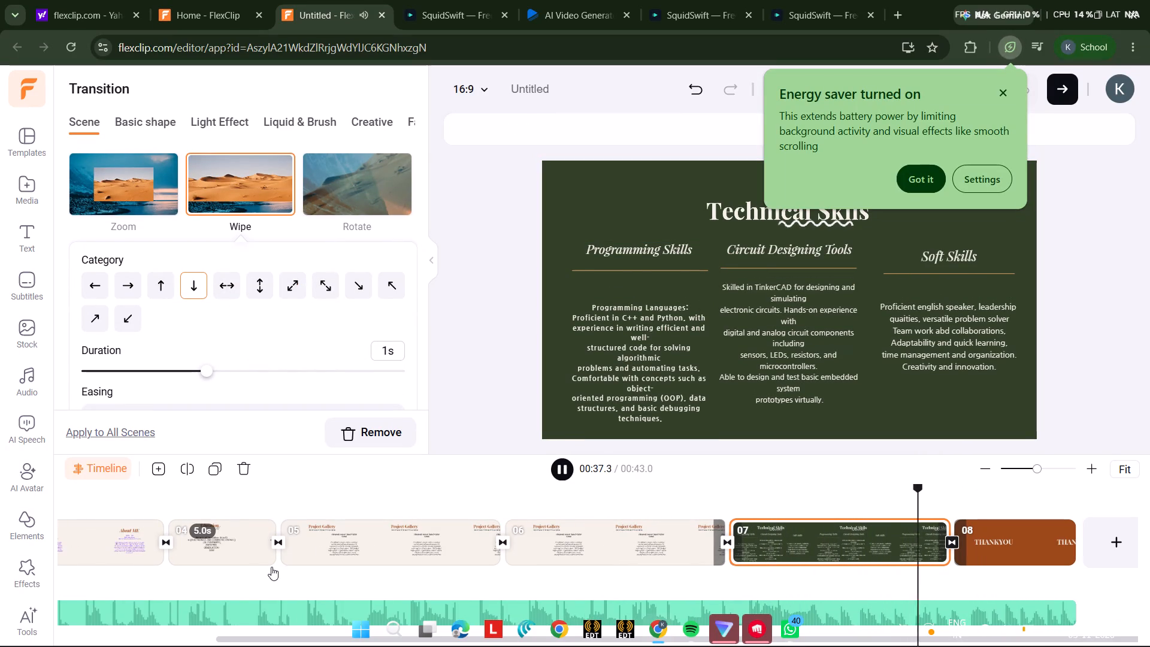
click(222, 546)
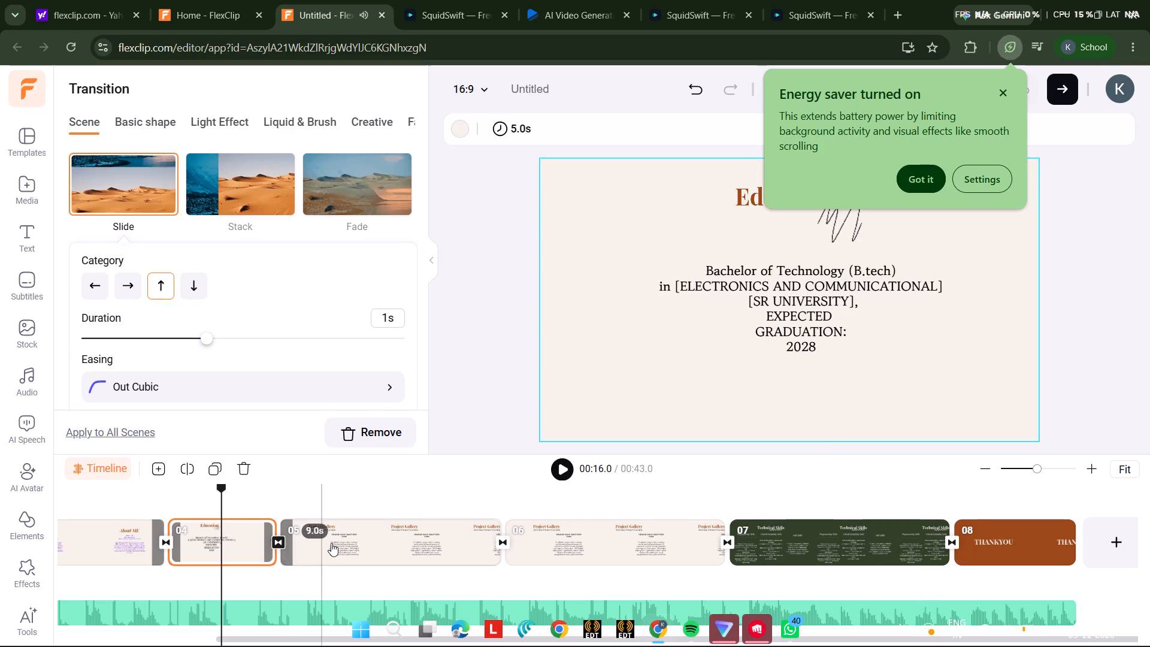
click(331, 543)
click(594, 536)
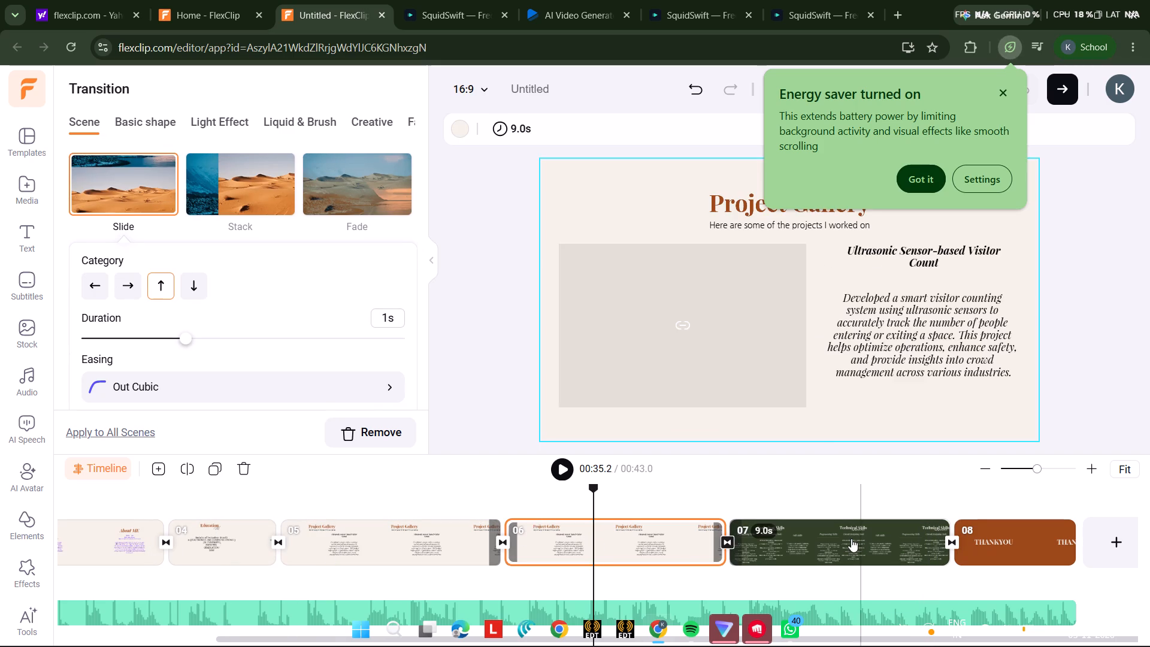
click(851, 539)
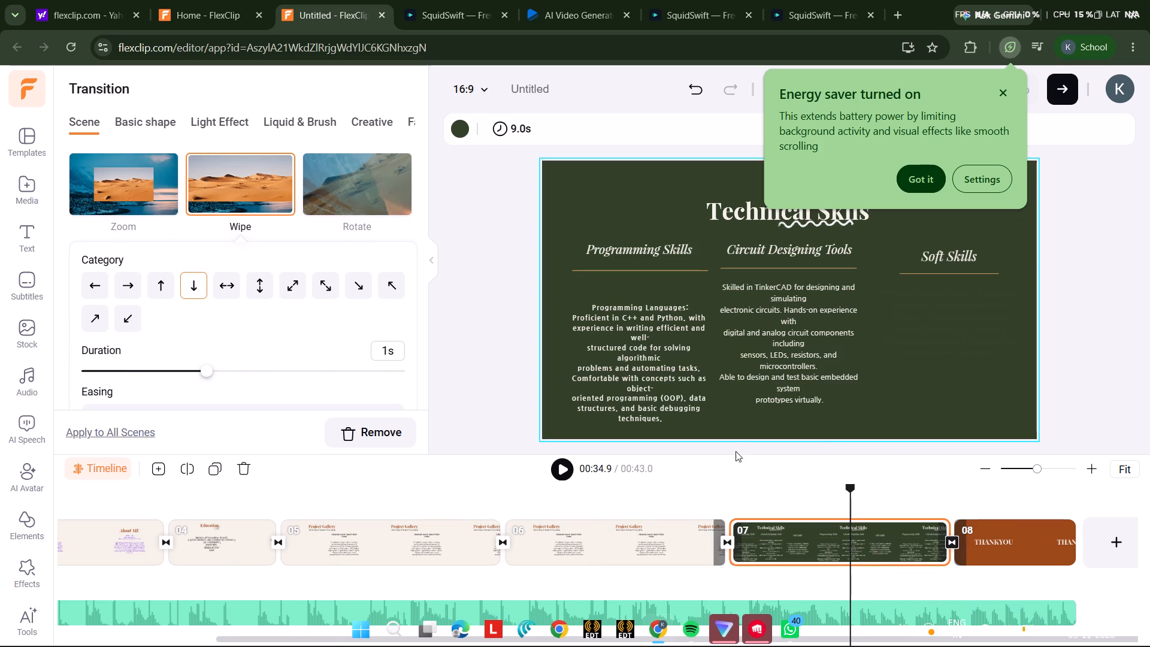
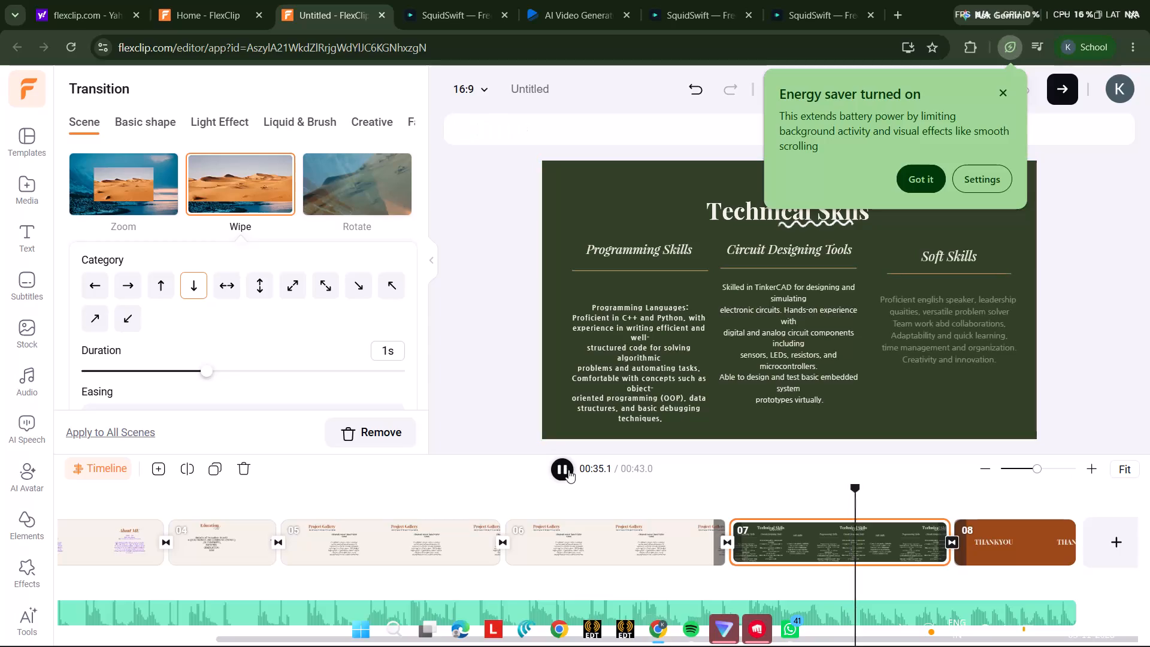
Pause the video playback within the Technical Skills scene 07, once all three skill columns are shown.
click(568, 470)
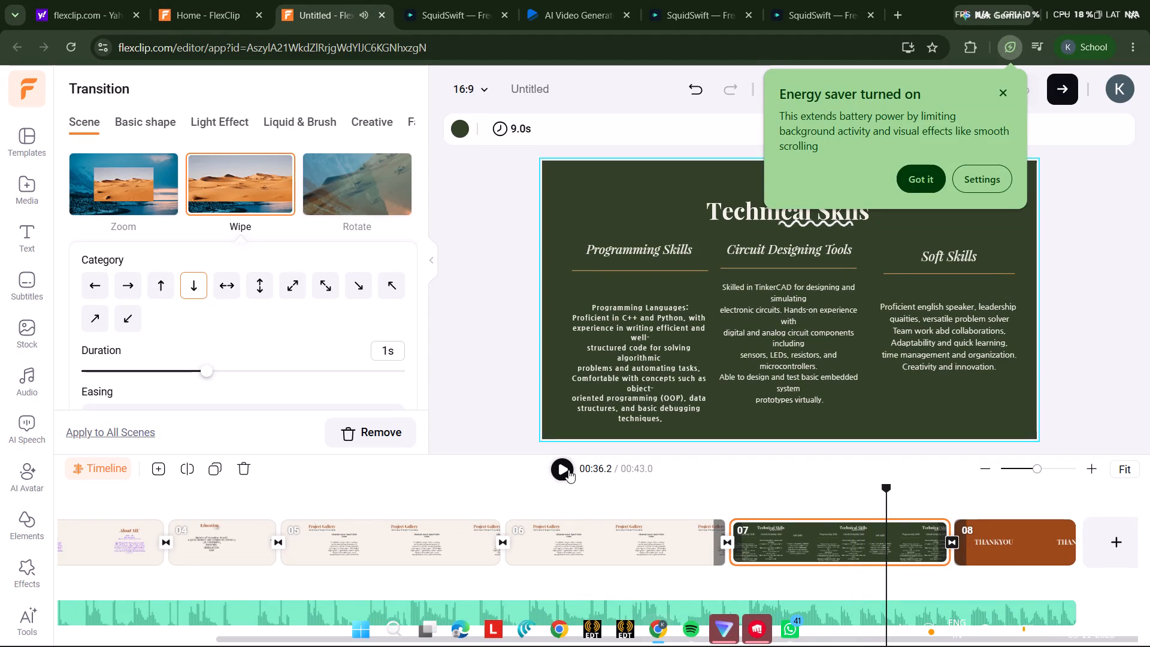
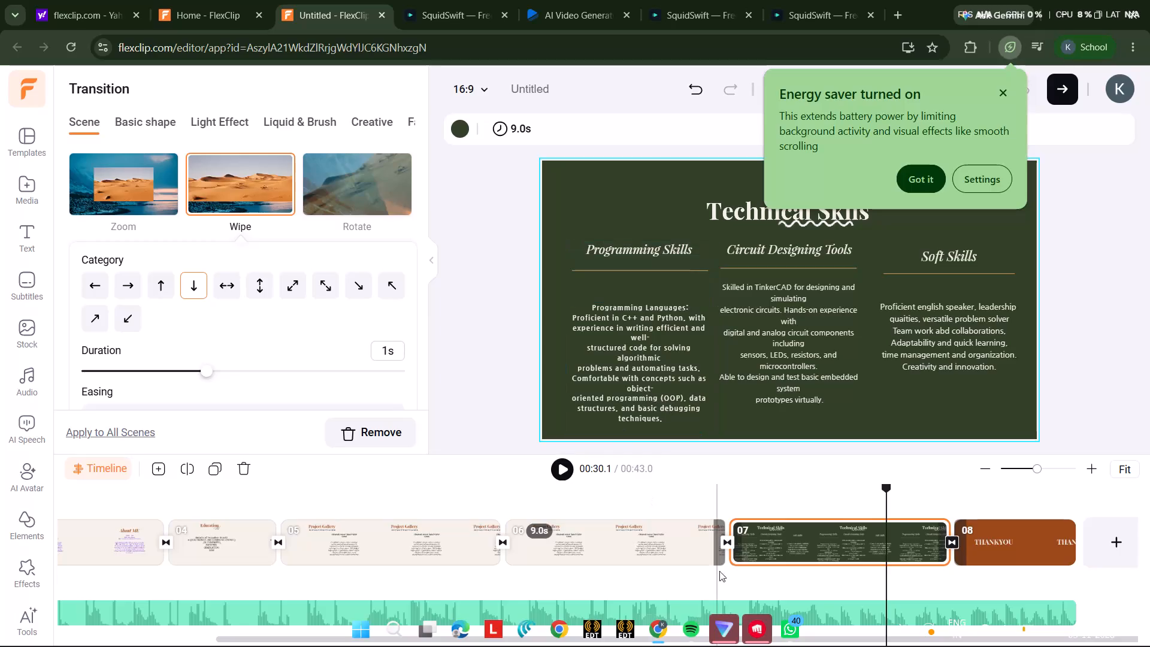
Open the visitor-count project description in Project Gallery scene 06 for editing and highlight its whole paragraph.
click(661, 570)
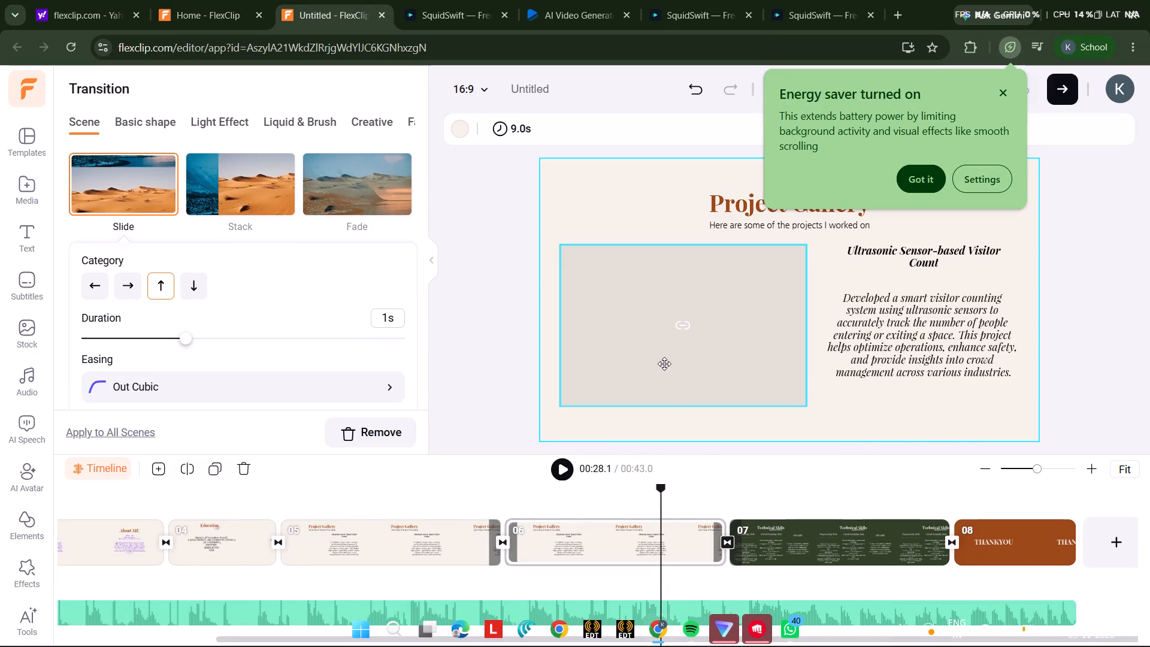
click(665, 364)
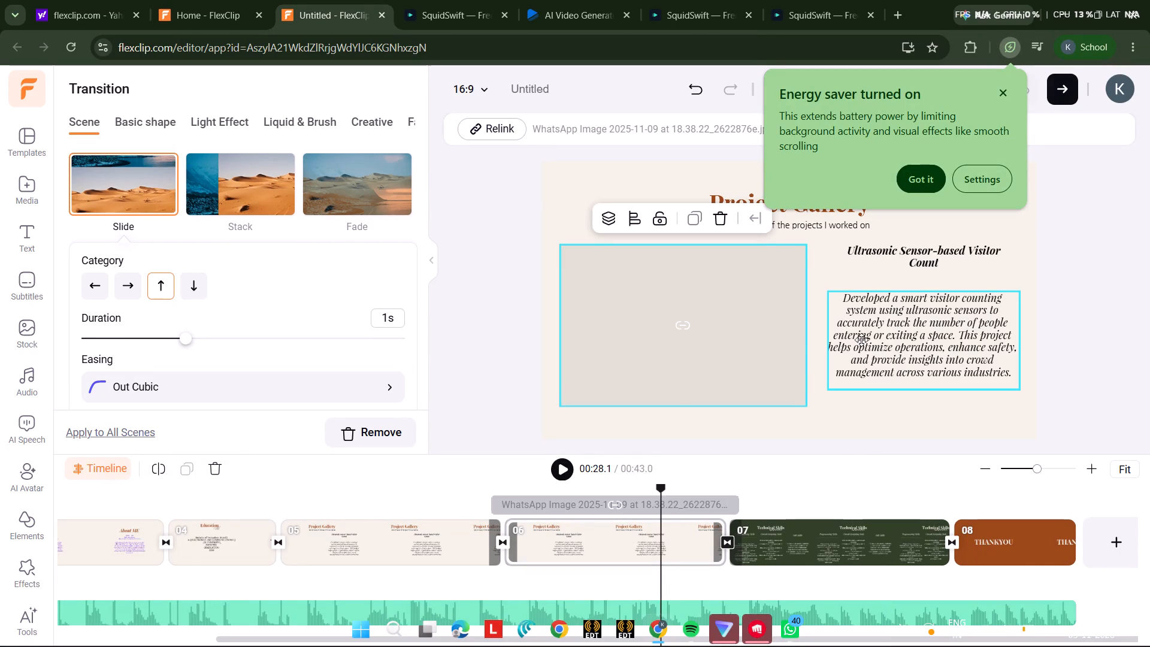
click(863, 340)
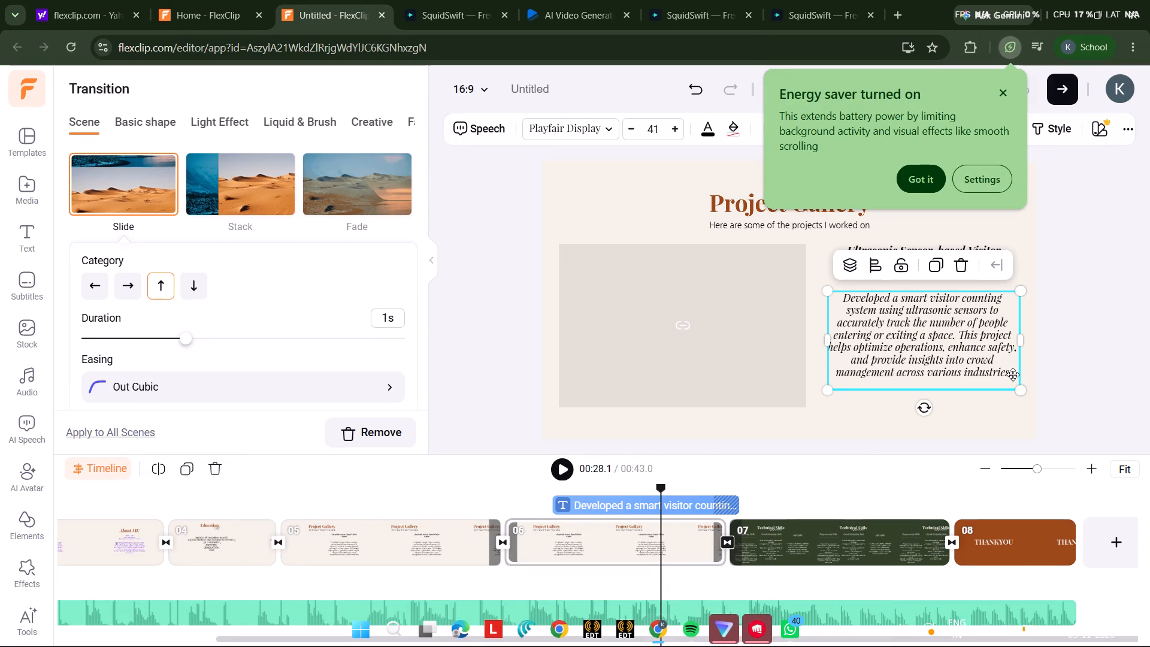
click(1012, 374)
drag(1012, 374, 893, 325)
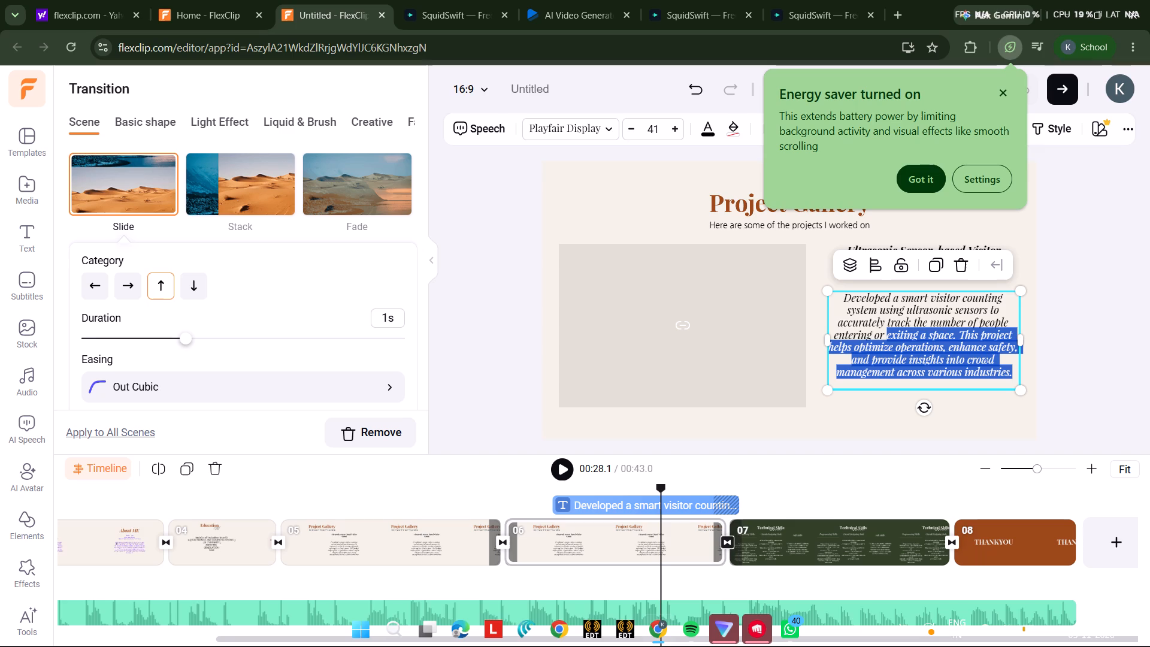
drag(893, 325, 839, 298)
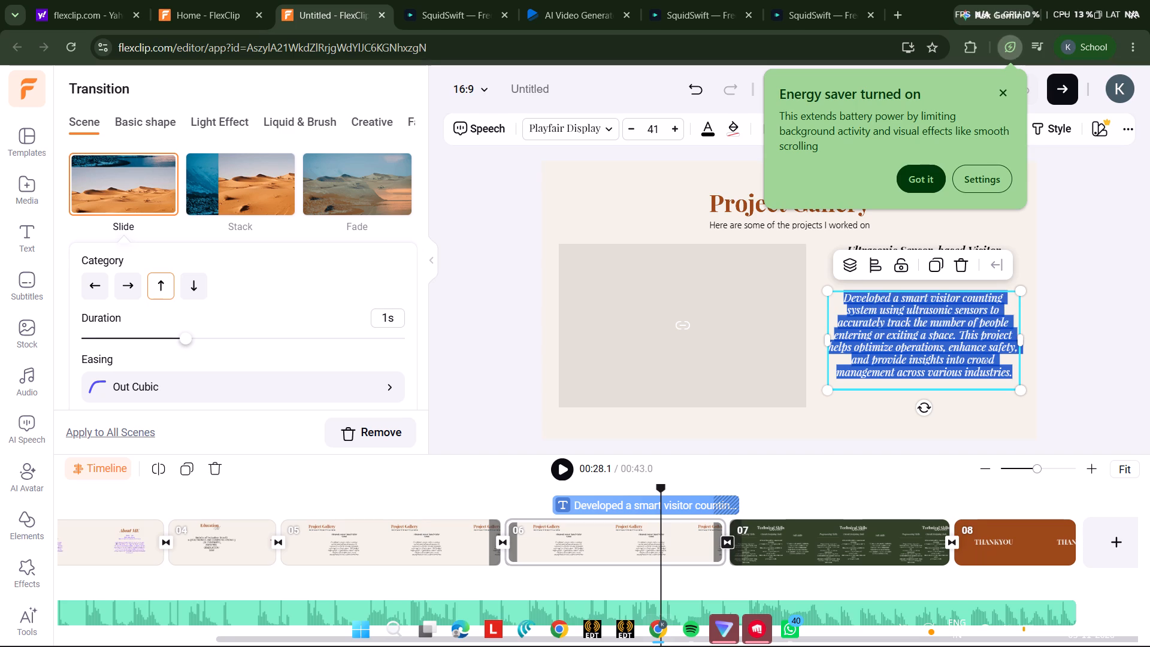
click(839, 302)
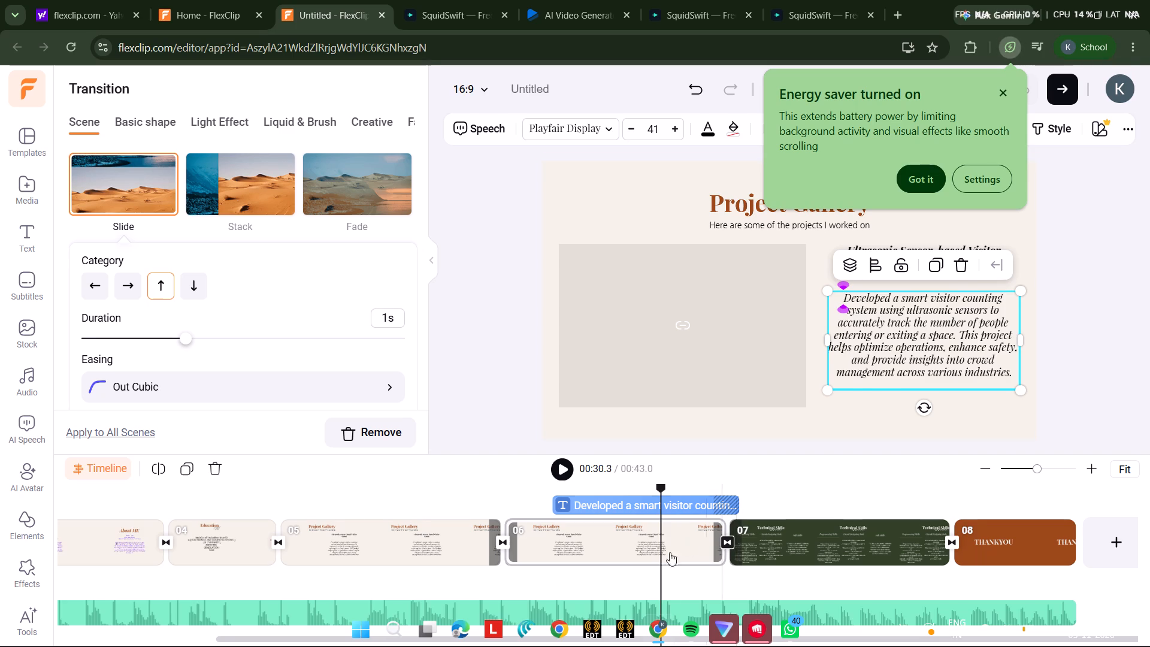
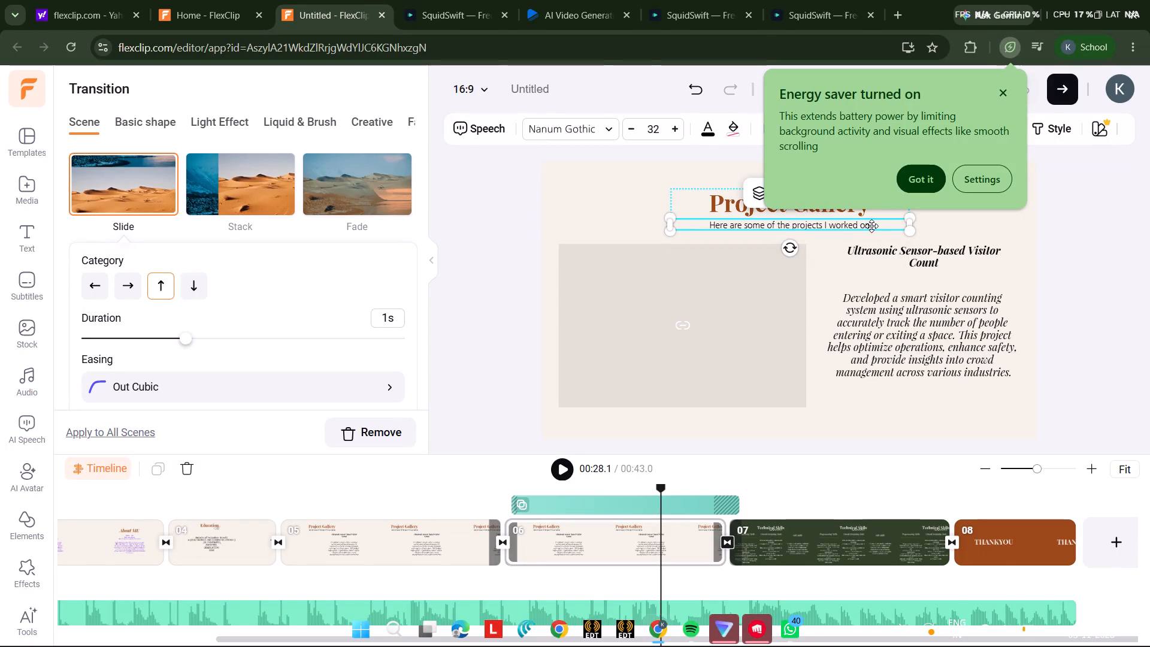
Replace the scene 06 project title with the copied text "Project: IoT-Based Automatic Rainwater Pipe Cleaning System", removing the leftover U.
double_click(955, 262)
drag(942, 265, 874, 250)
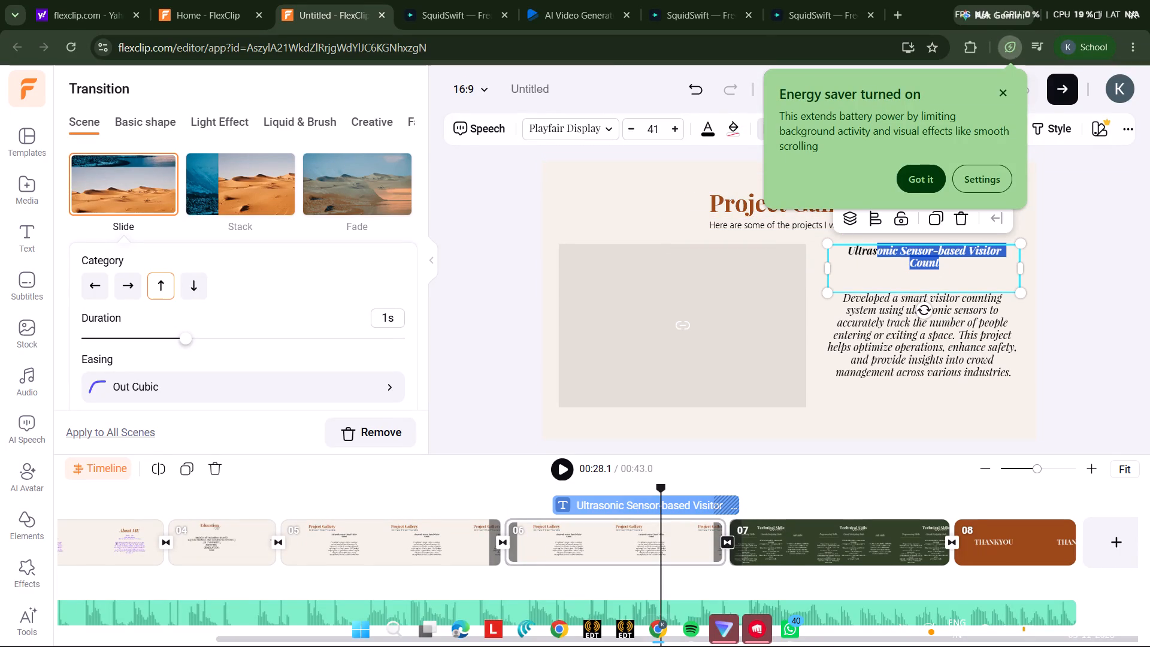
drag(874, 250, 853, 248)
key(BackSpace)
key(ctrl+v)
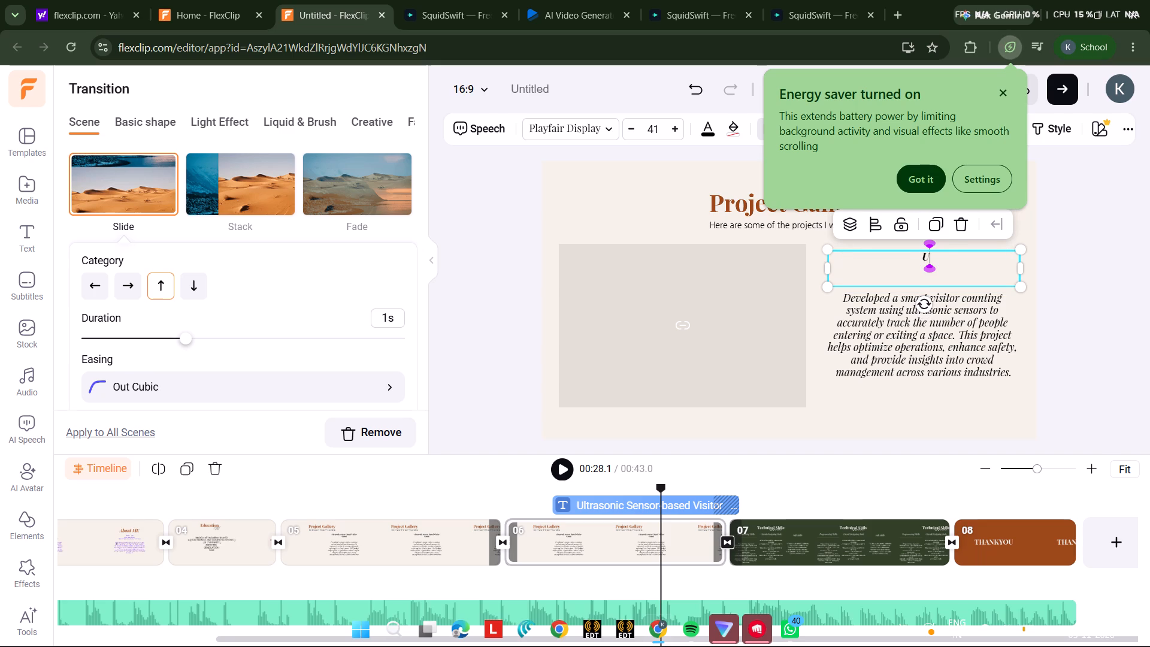
click(860, 241)
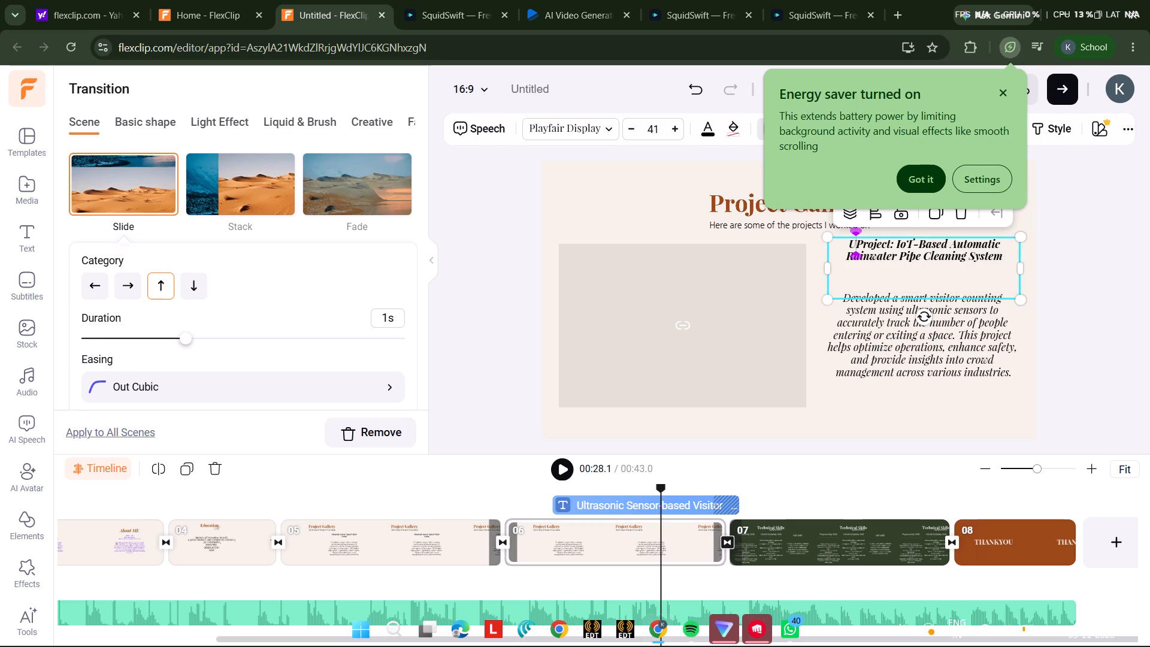
key(BackSpace)
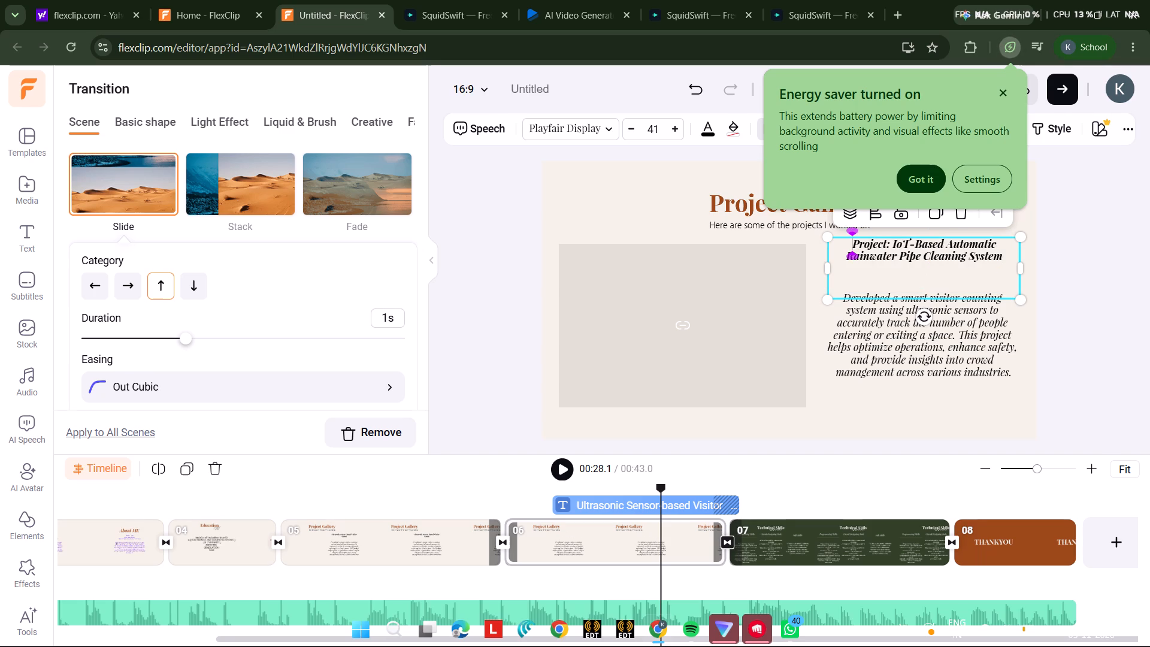
Delete the "Project:" prefix so the title reads "IoT-Based Automatic Rainwater Pipe Cleaning System".
click(889, 245)
key(BackSpace)
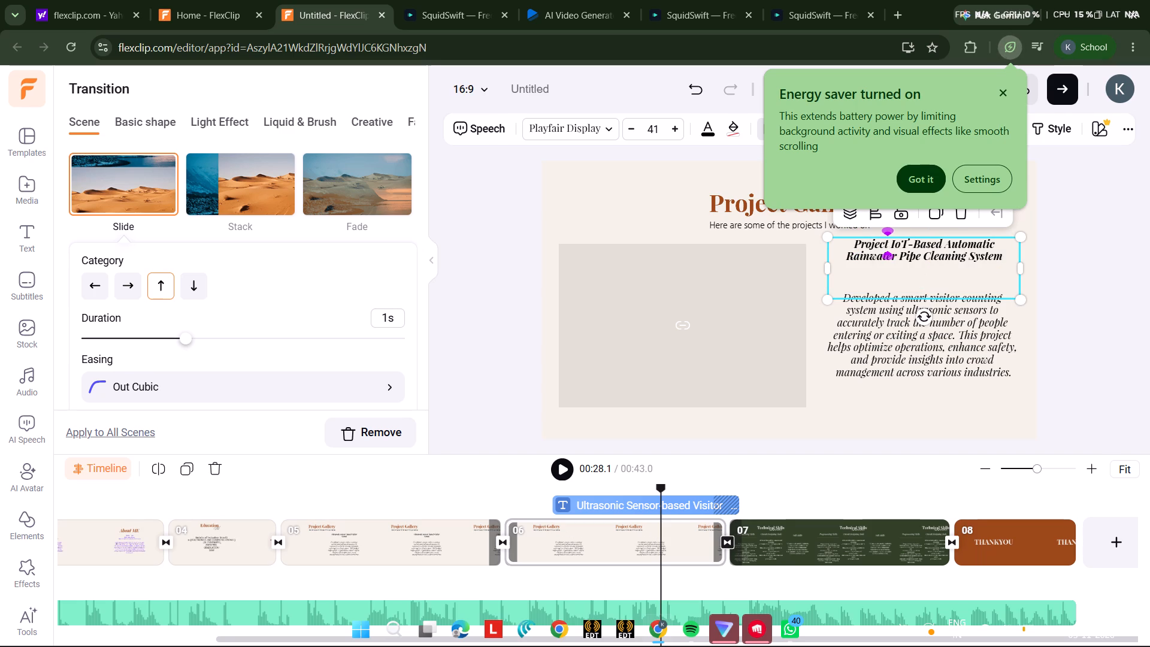
key(BackSpace)
key(BackSpace)
key(BackSpace)
key(BackSpace)
key(BackSpace)
key(BackSpace)
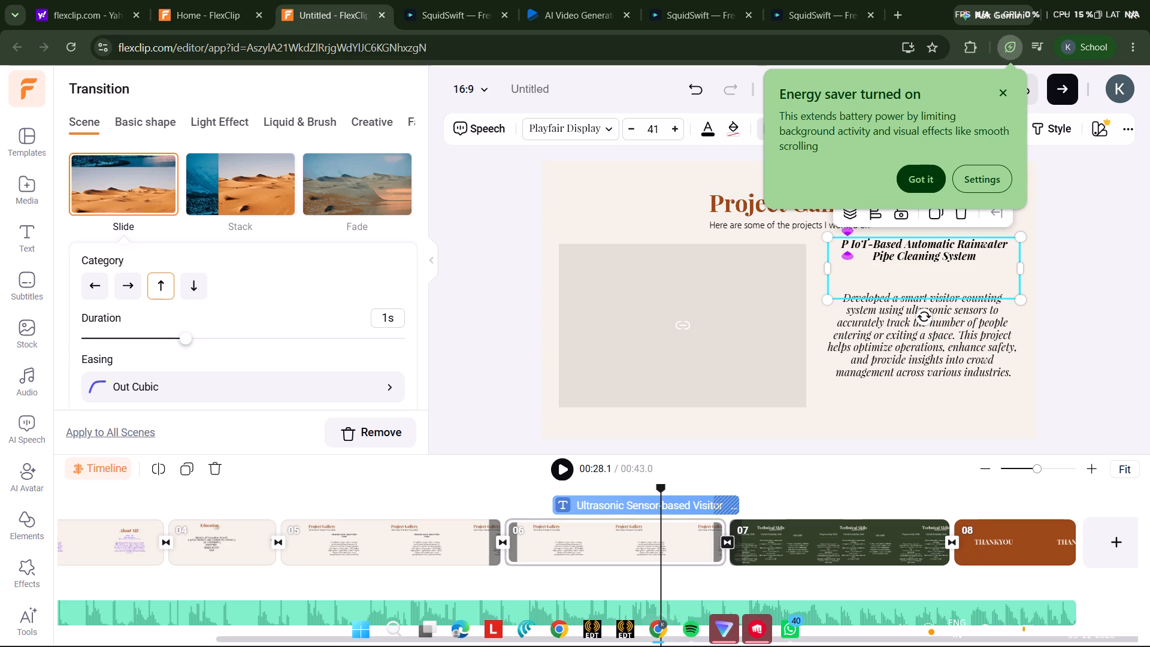
key(BackSpace)
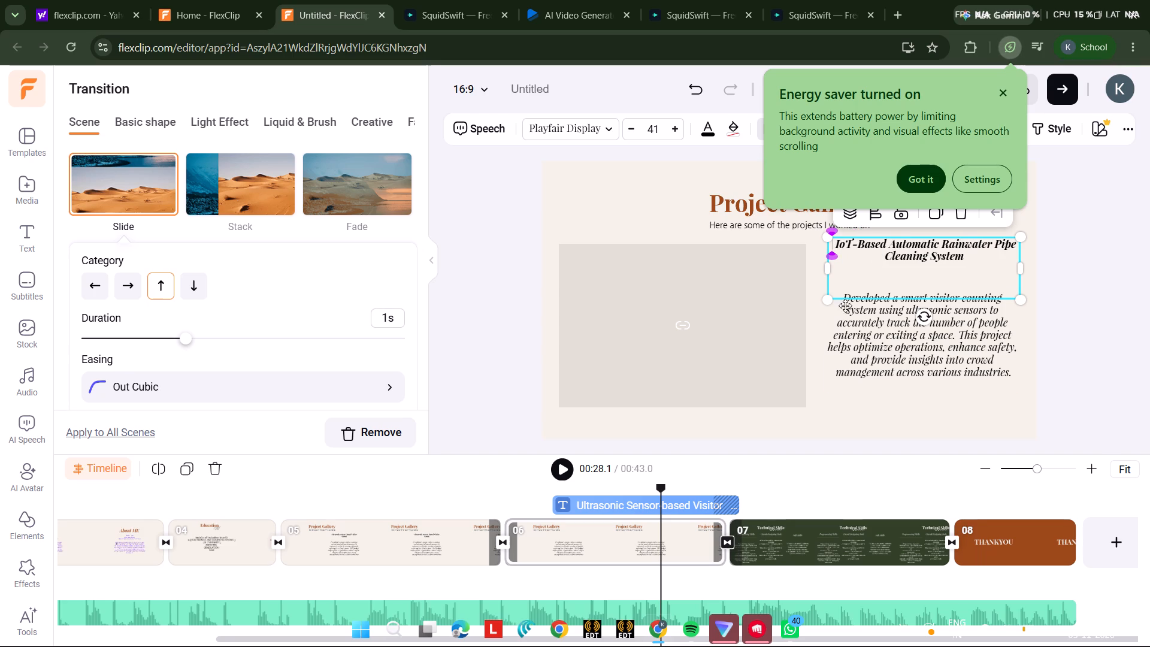
Select the visitor-count description text box below the project title in scene 06.
click(825, 323)
click(857, 317)
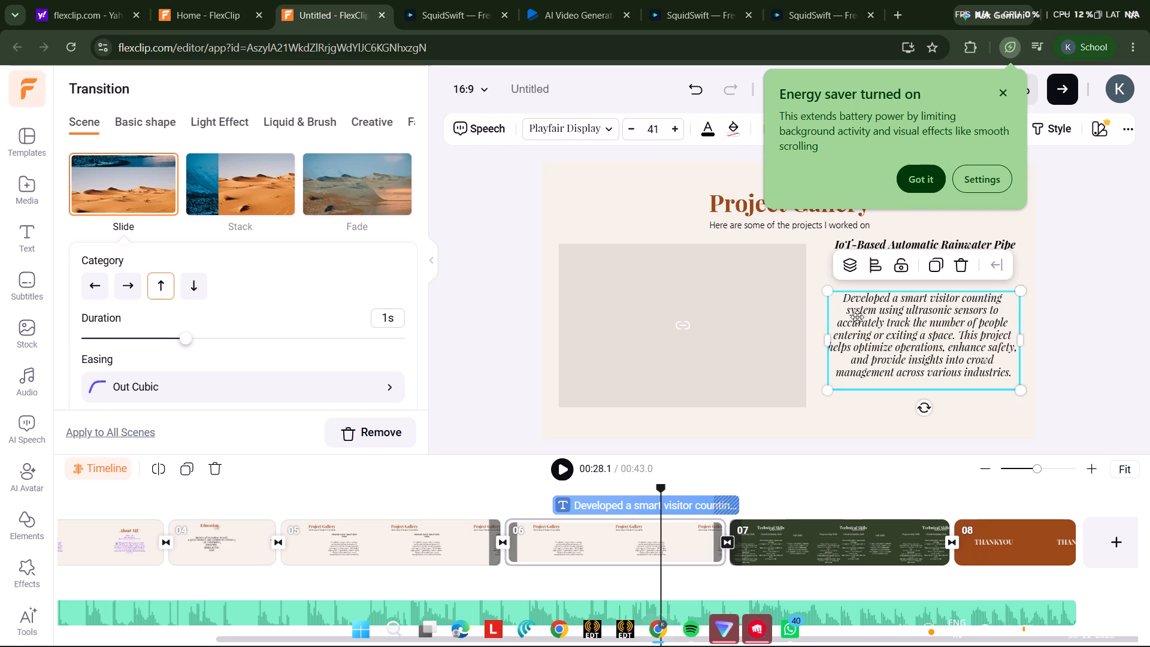
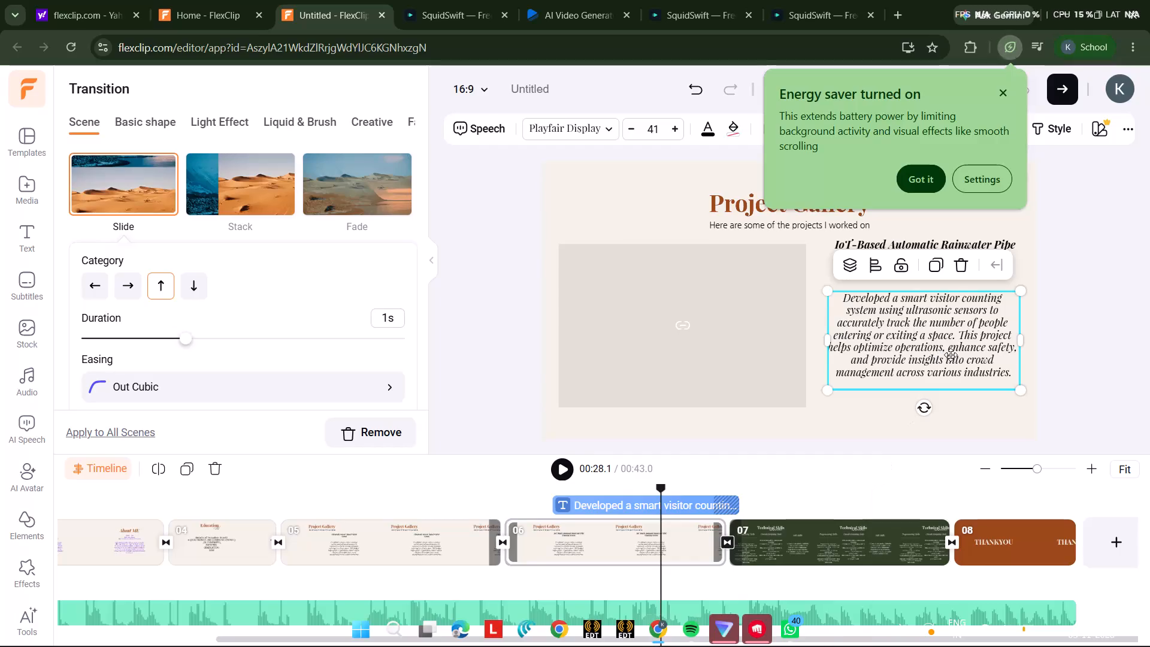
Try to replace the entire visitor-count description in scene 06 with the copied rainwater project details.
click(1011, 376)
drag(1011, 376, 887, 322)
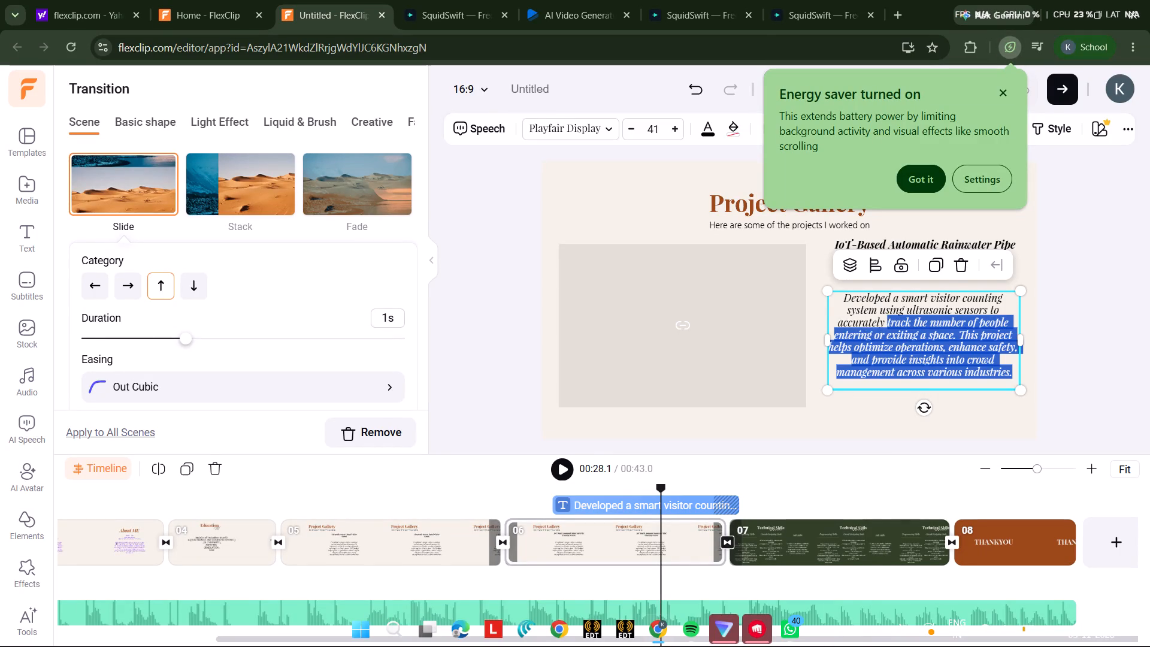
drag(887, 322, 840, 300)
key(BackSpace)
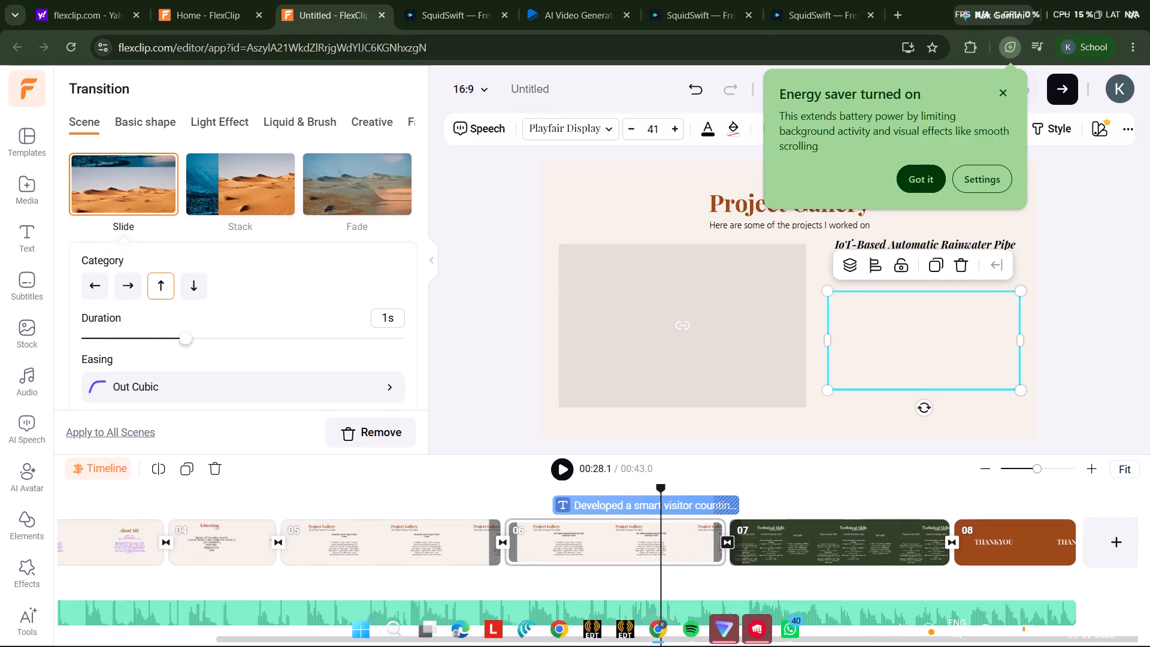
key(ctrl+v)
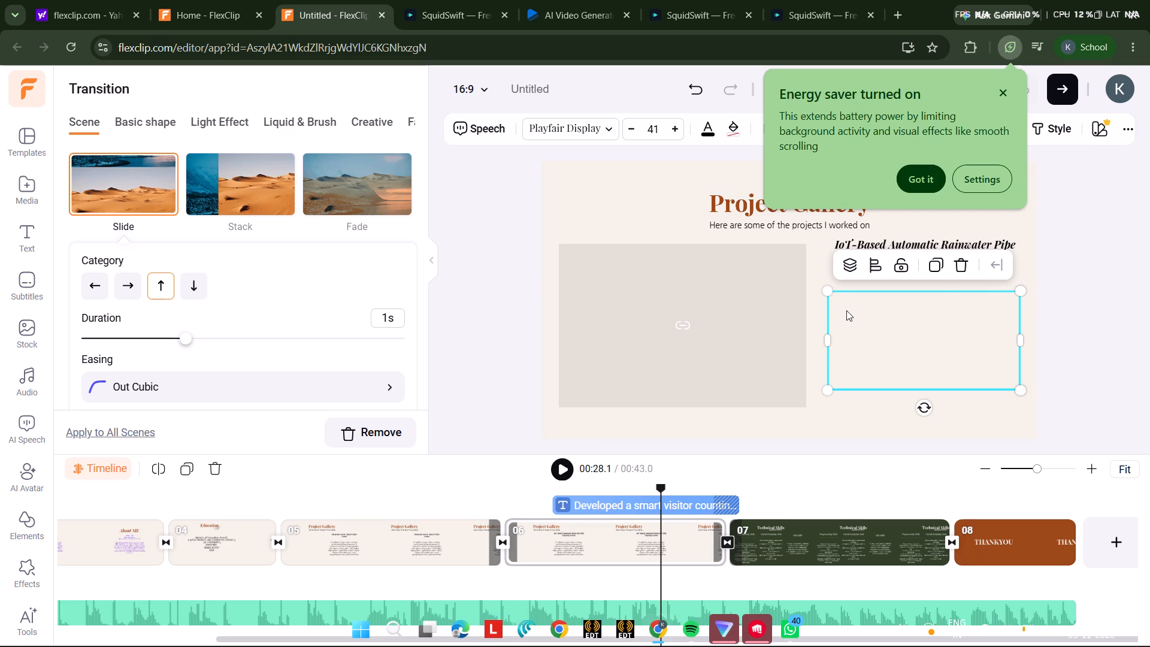
Clear the visitor-count description in scene 06 and paste the copied "Technologies Used" and "Description" text for the rainwater pipe cleaning project.
click(846, 310)
drag(846, 310, 953, 356)
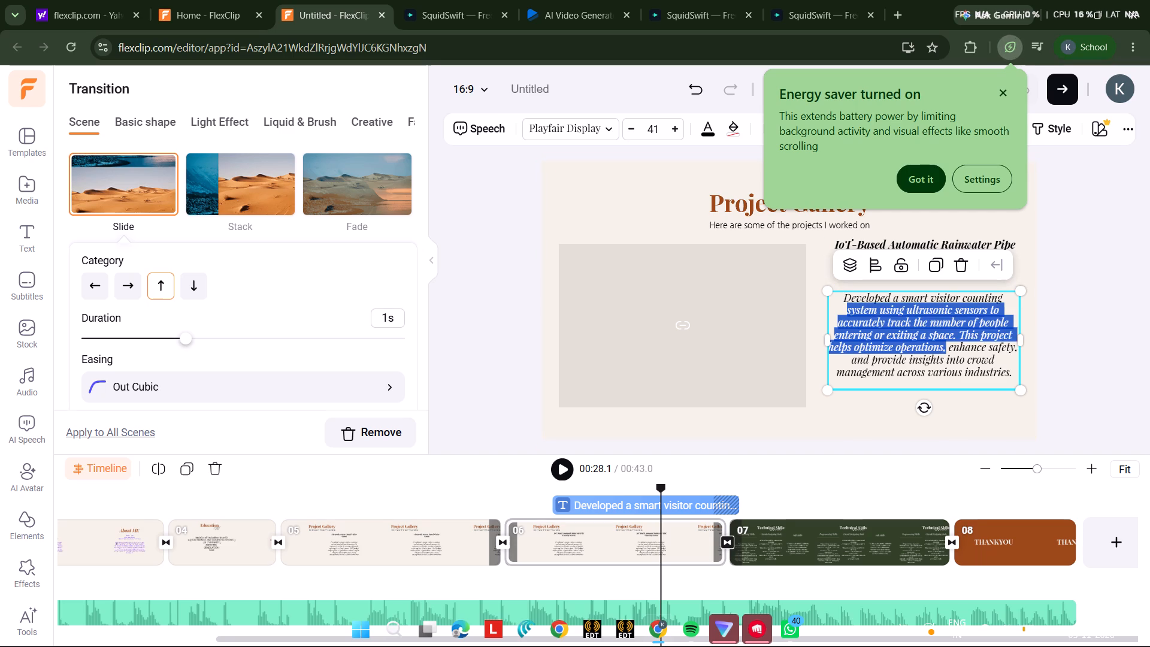
drag(953, 356, 1001, 378)
key(BackSpace)
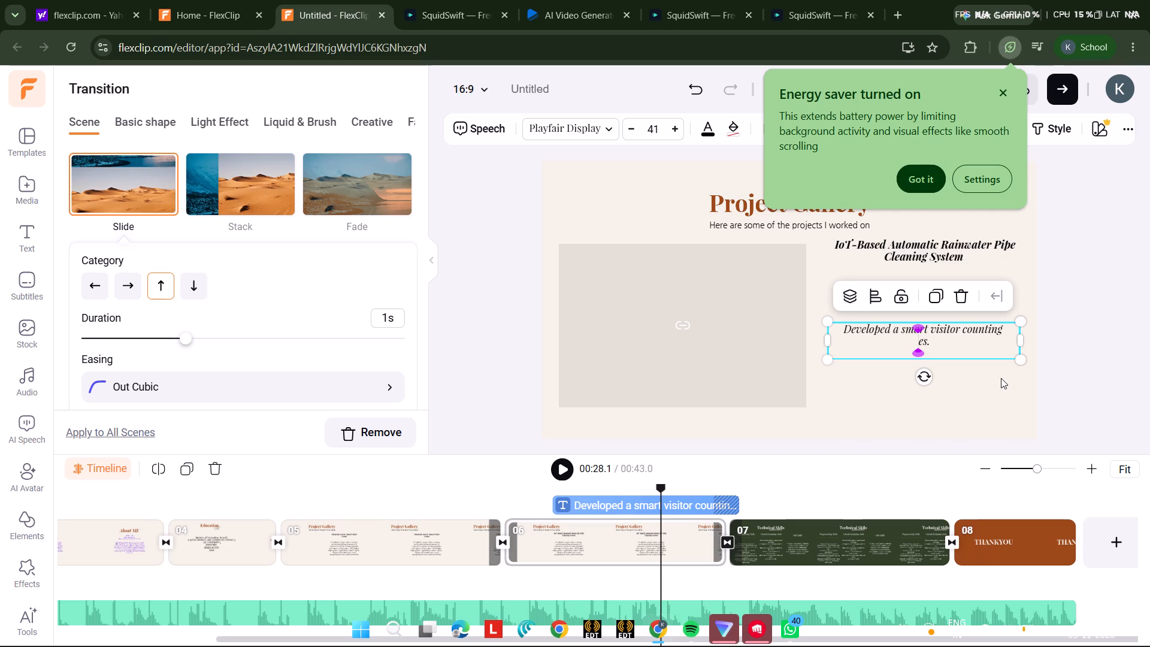
click(966, 349)
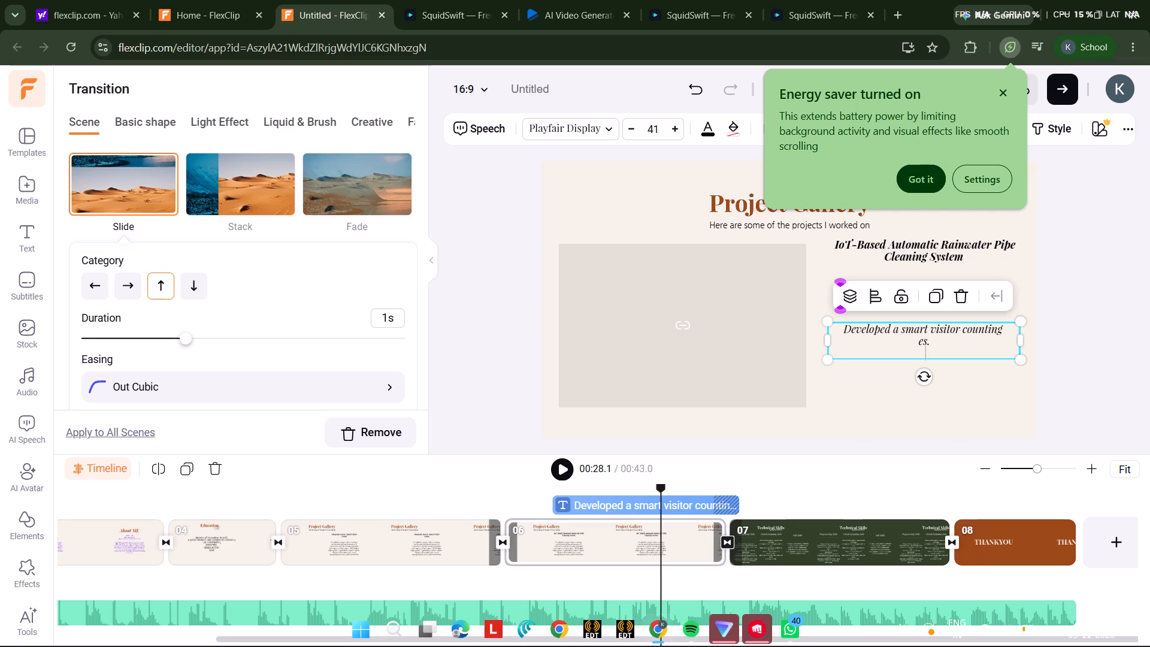
key(BackSpace)
key(BackSpace)
key(BackSpace)
key(BackSpace)
key(BackSpace)
key(BackSpace)
key(BackSpace)
key(BackSpace)
key(BackSpace)
key(BackSpace)
key(BackSpace)
key(BackSpace)
key(BackSpace)
key(BackSpace)
key(BackSpace)
key(BackSpace)
key(BackSpace)
key(BackSpace)
key(BackSpace)
key(BackSpace)
key(BackSpace)
key(BackSpace)
key(BackSpace)
key(BackSpace)
key(BackSpace)
key(BackSpace)
key(BackSpace)
key(BackSpace)
key(BackSpace)
key(BackSpace)
key(BackSpace)
key(BackSpace)
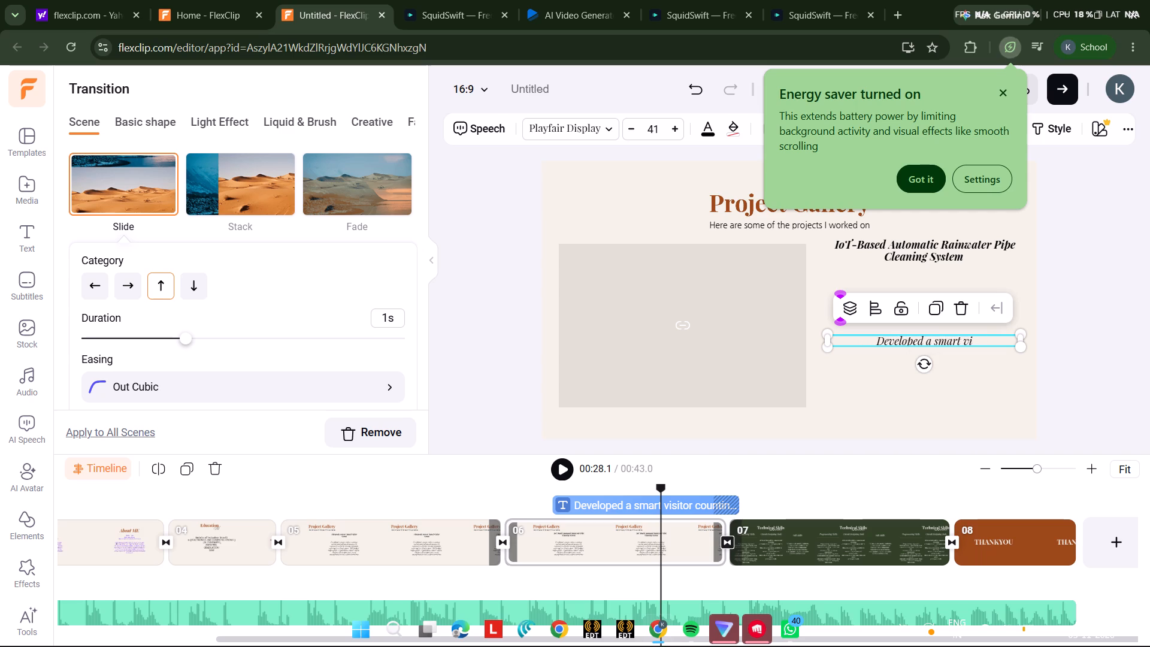
key(BackSpace)
key(BackSpace)
key(BackSpace)
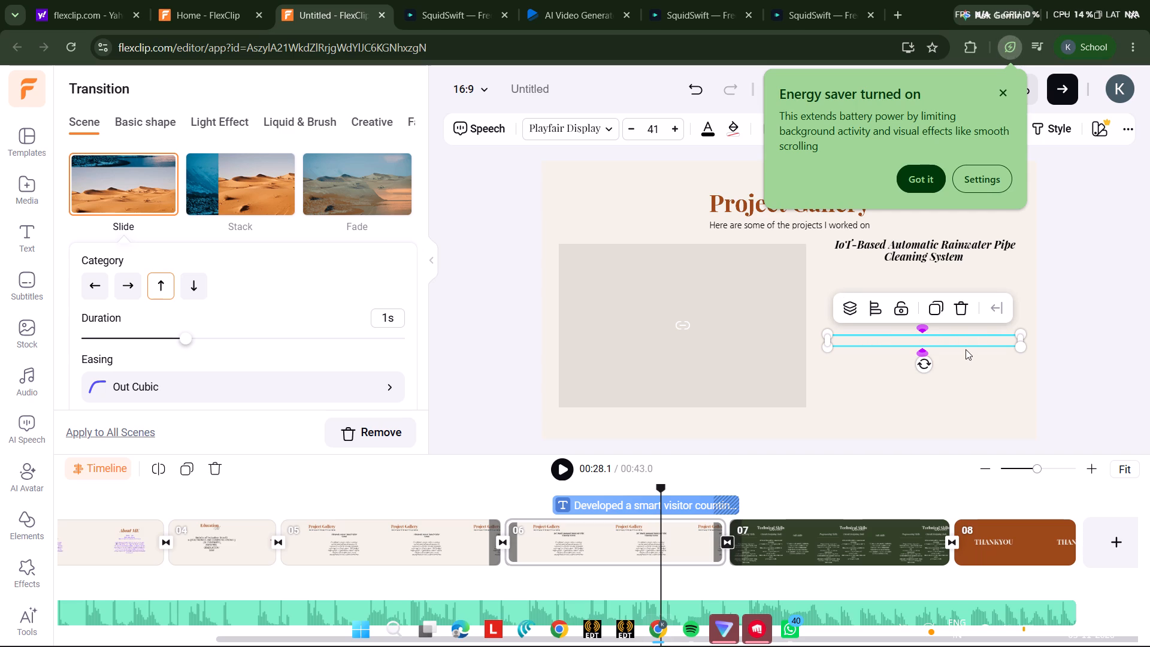
key(ctrl+v)
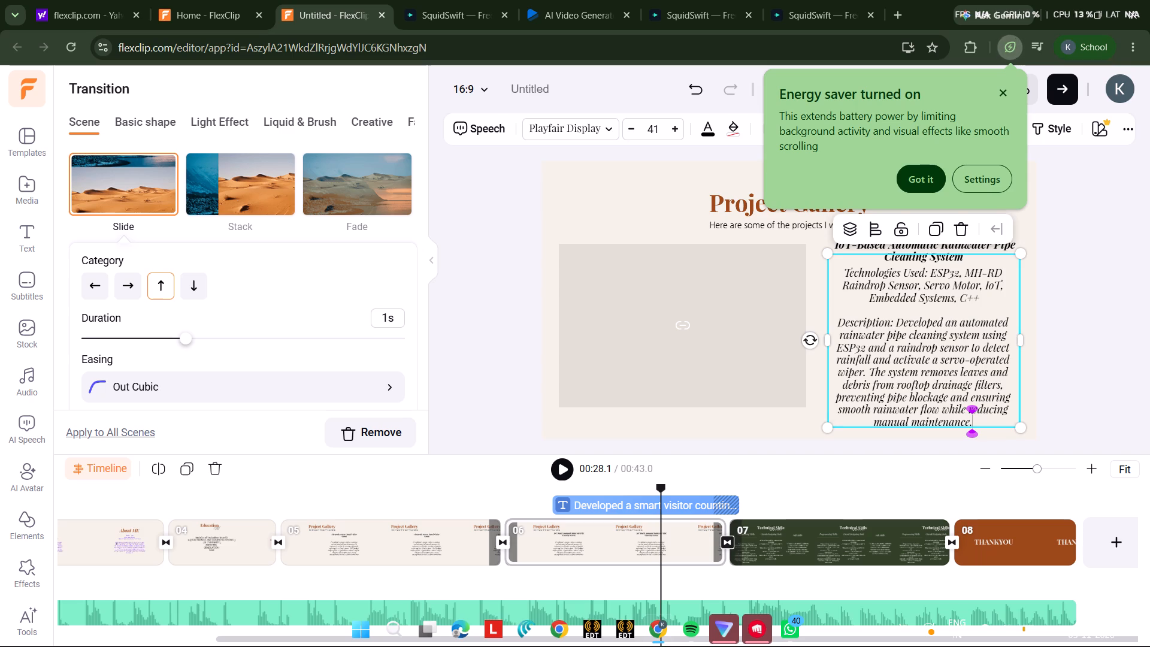
click(989, 304)
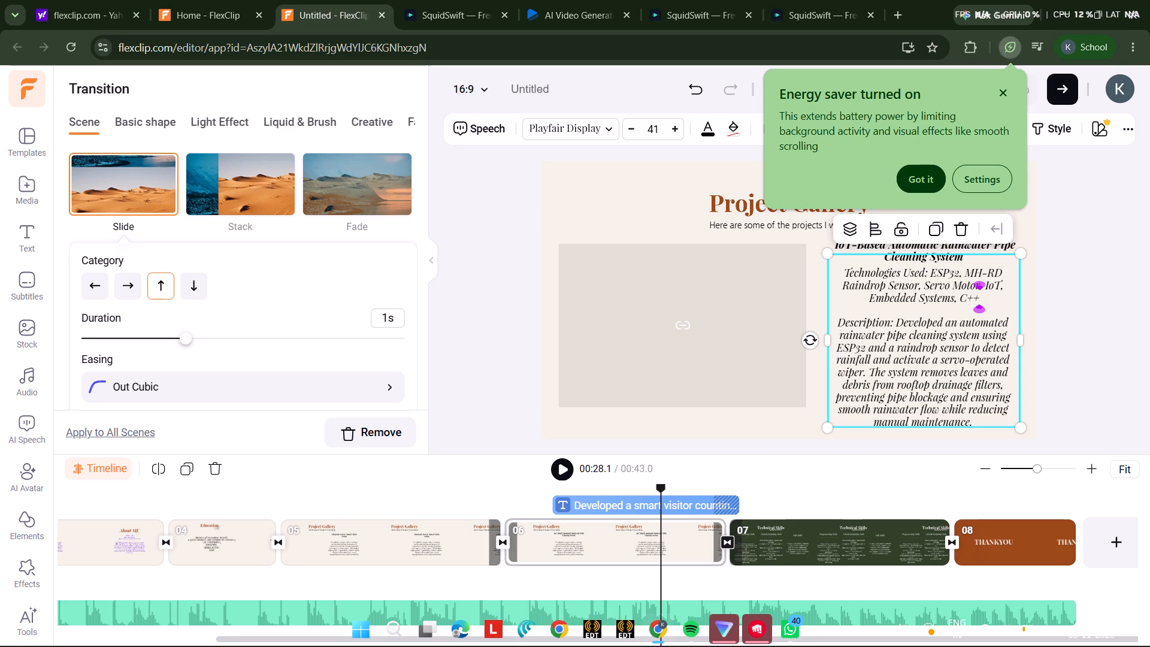
click(794, 418)
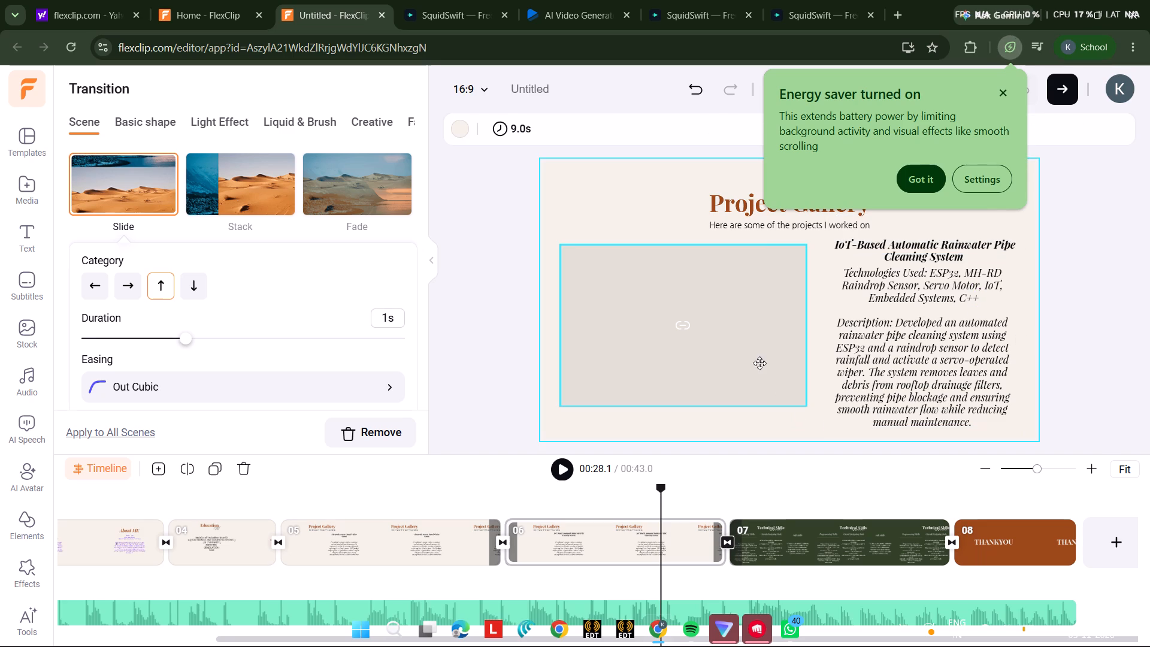
Select the unlinked image placeholder in scene 06 and dismiss the energy saver notification.
click(758, 362)
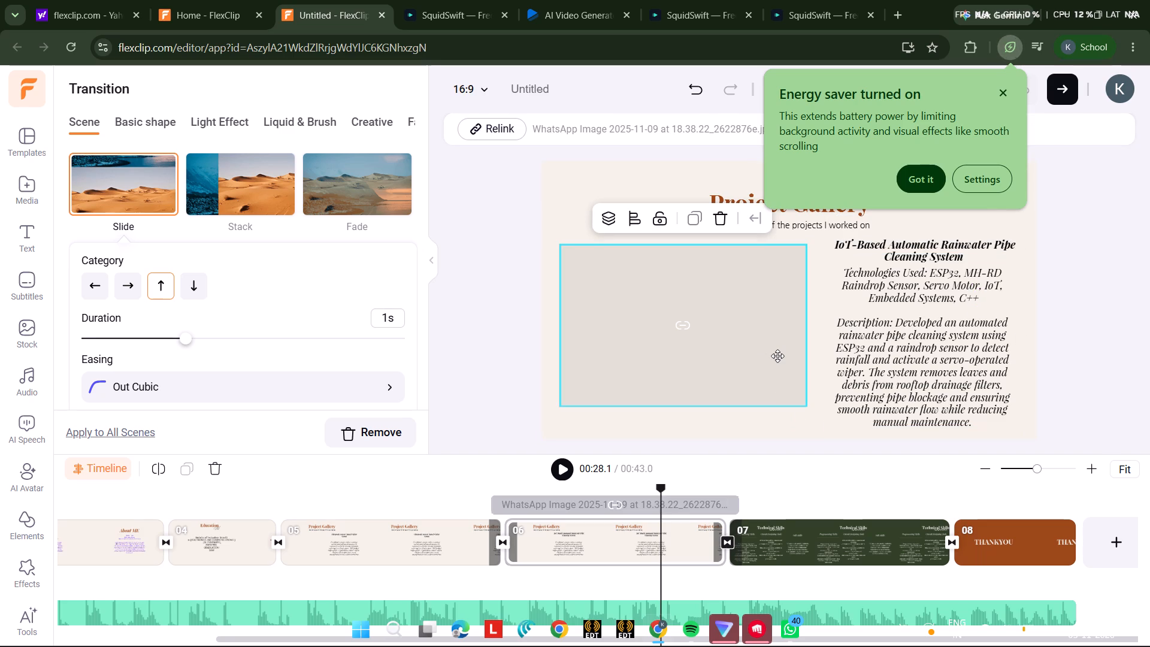
click(997, 92)
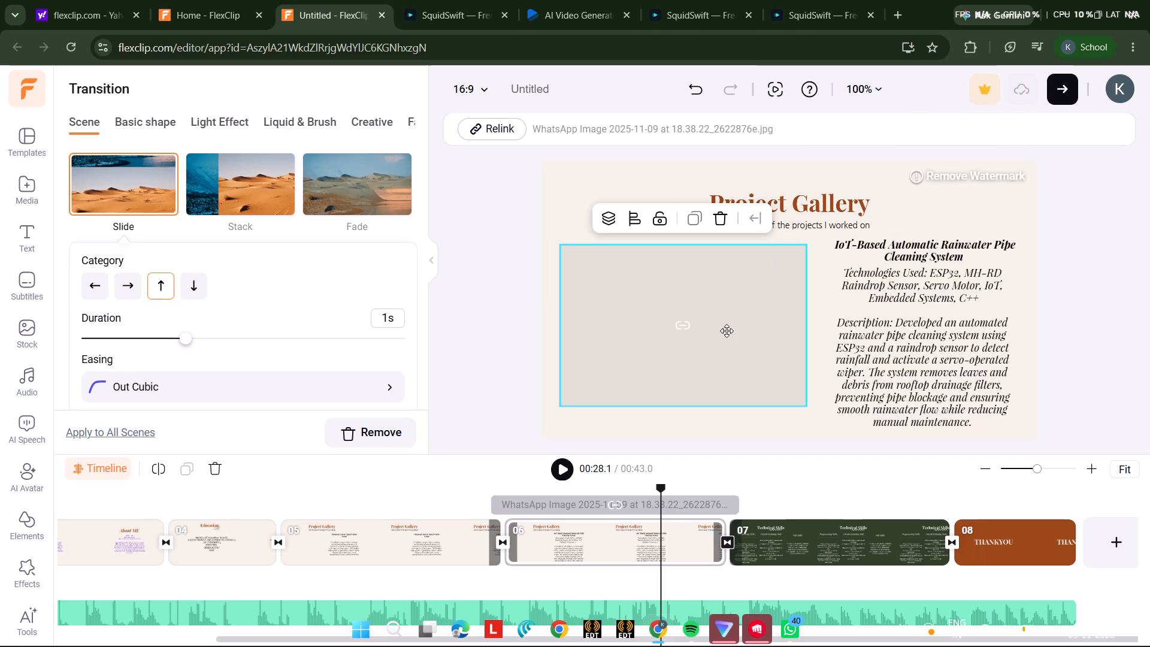
Preview the video from scene 05 through scene 06 into scene 07, and check scenes 08, 07 and 05.
click(432, 536)
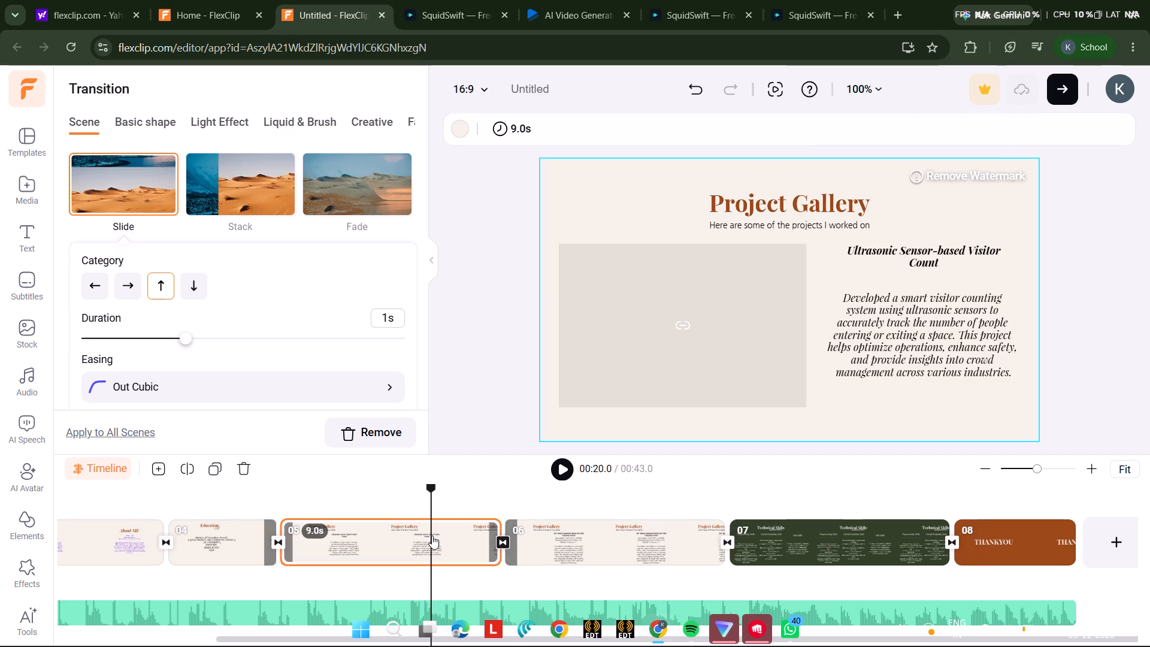
click(562, 478)
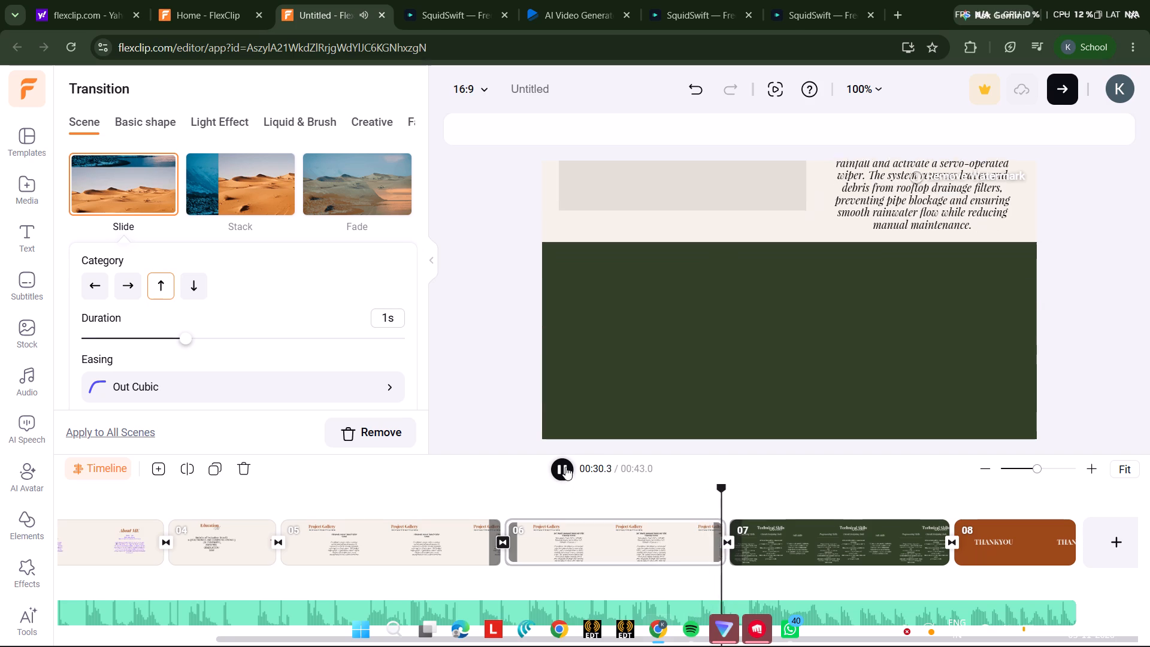
click(565, 467)
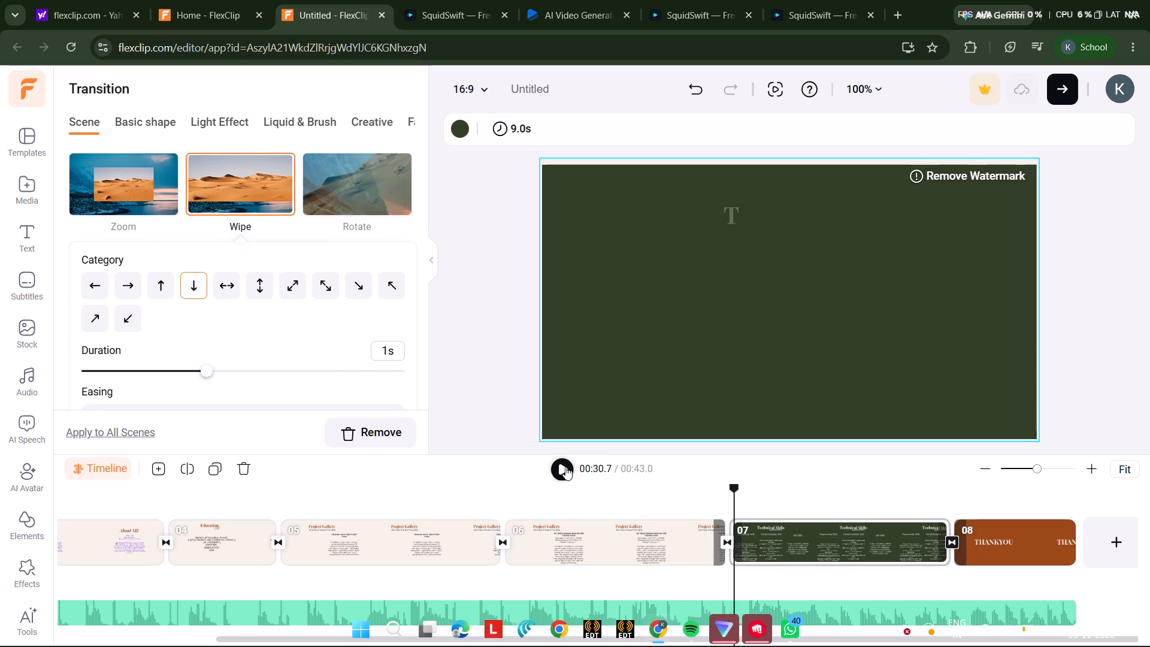
click(965, 522)
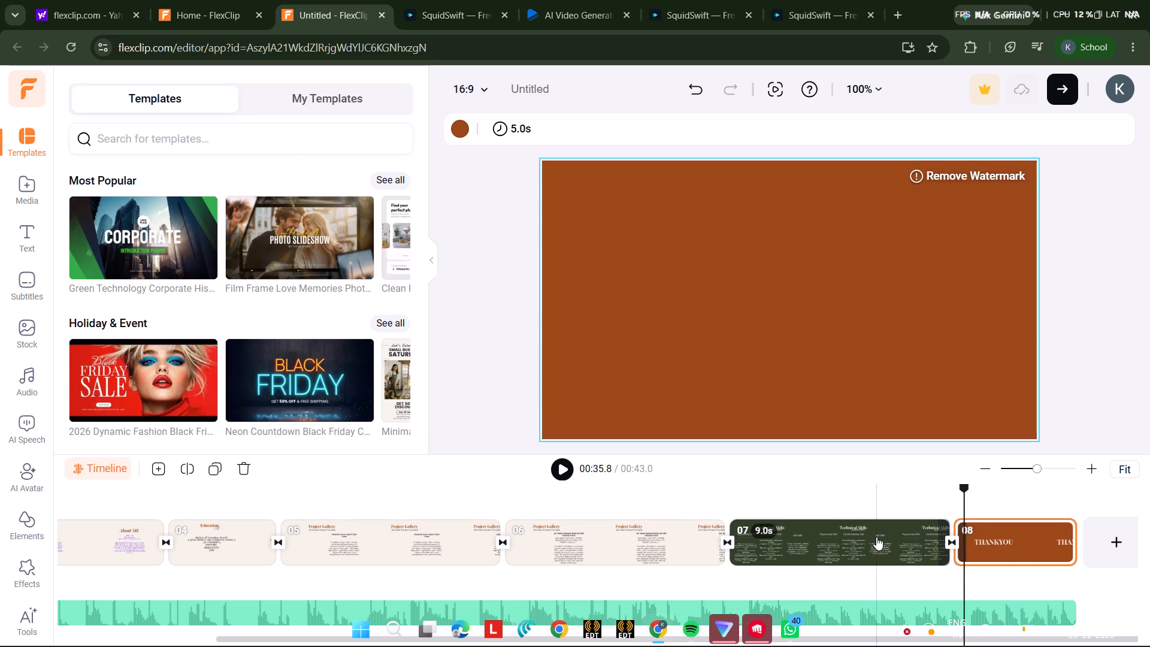
click(876, 537)
click(438, 533)
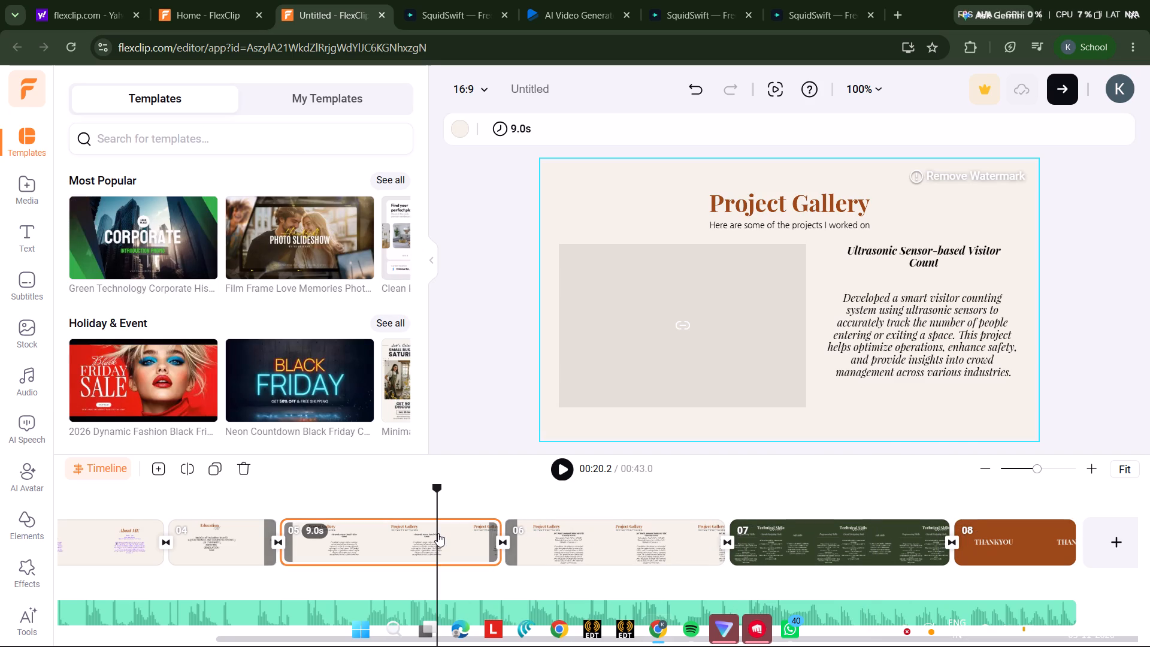
Preview the video from the scene 02 photo collage through the "About ME" scene 03.
scroll(438, 533, right, 5)
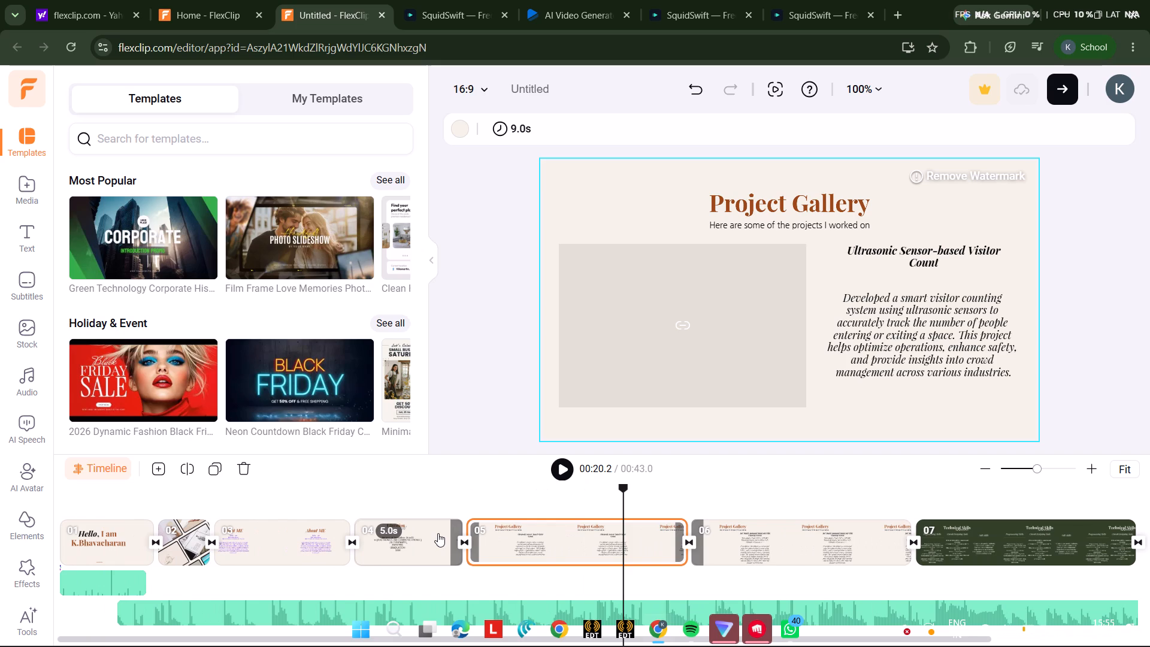
click(167, 536)
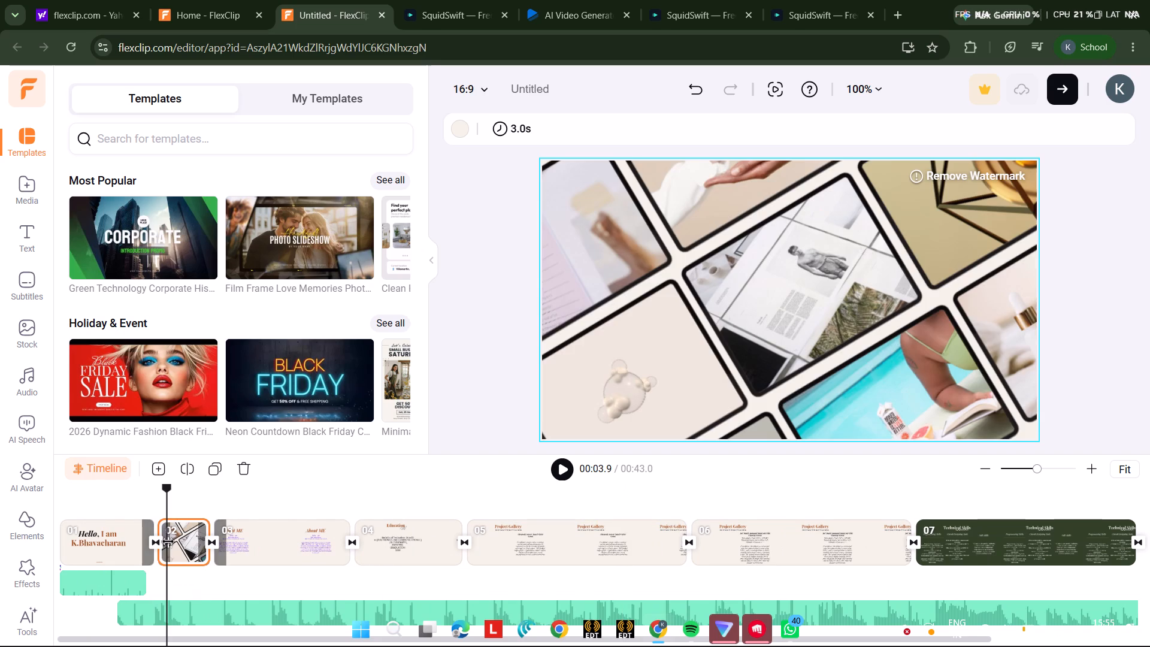
click(563, 476)
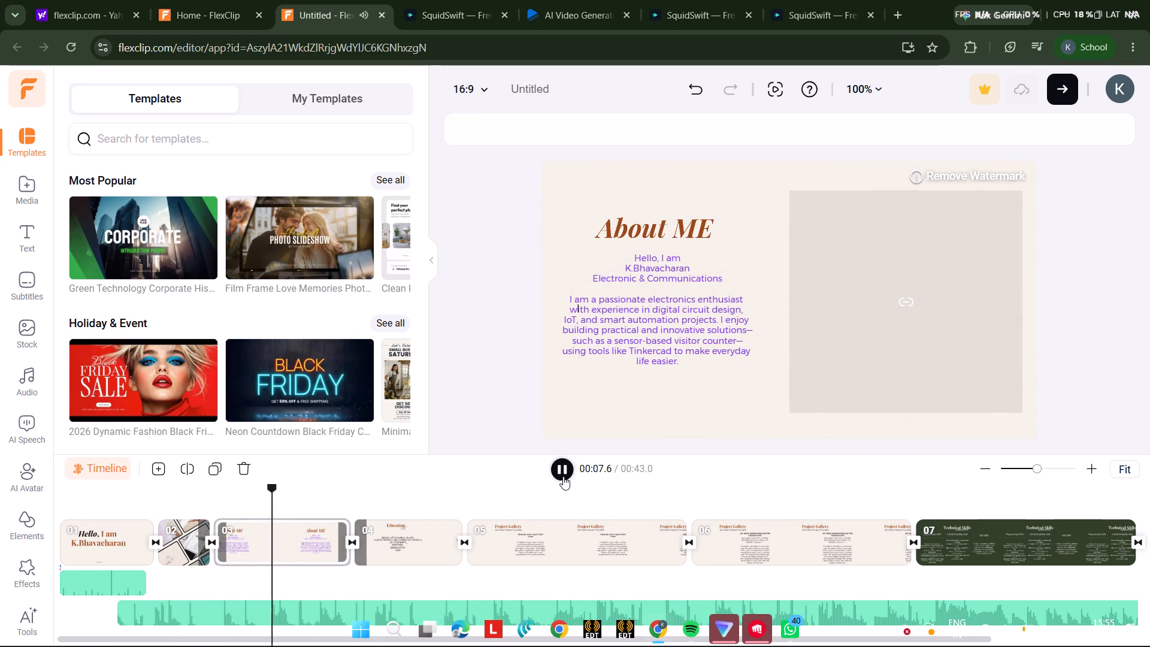
click(563, 476)
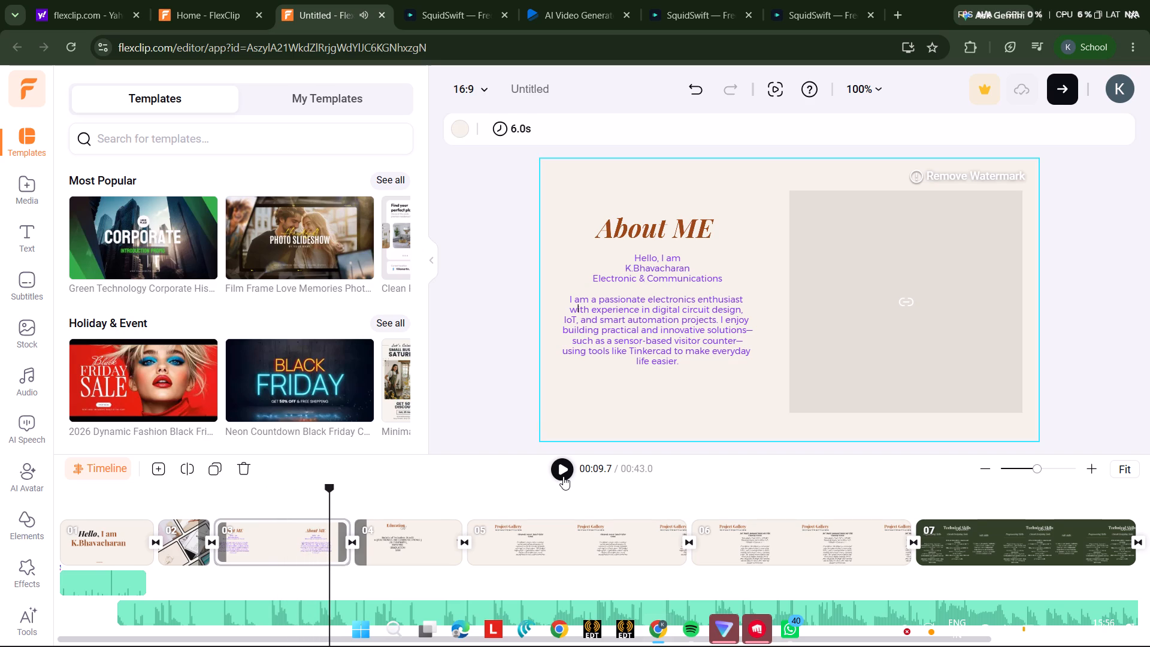
Preview the end of scene 06 and its transition into the Technical Skills scene 07.
scroll(563, 476, left, 2)
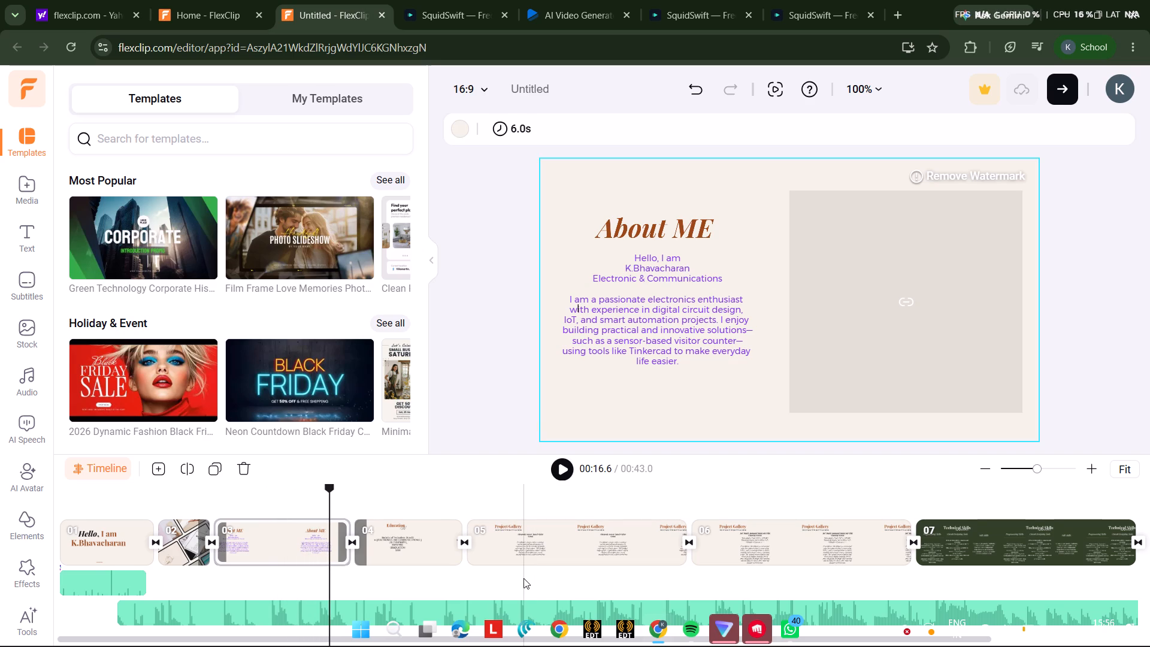
scroll(523, 578, left, 3)
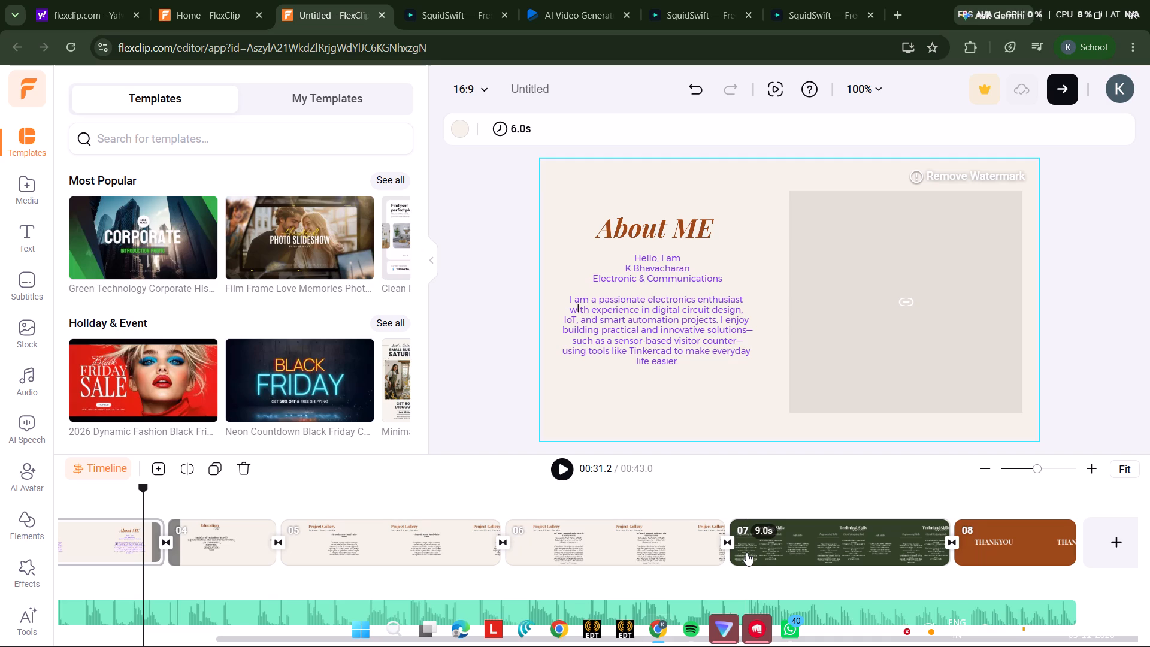
click(666, 568)
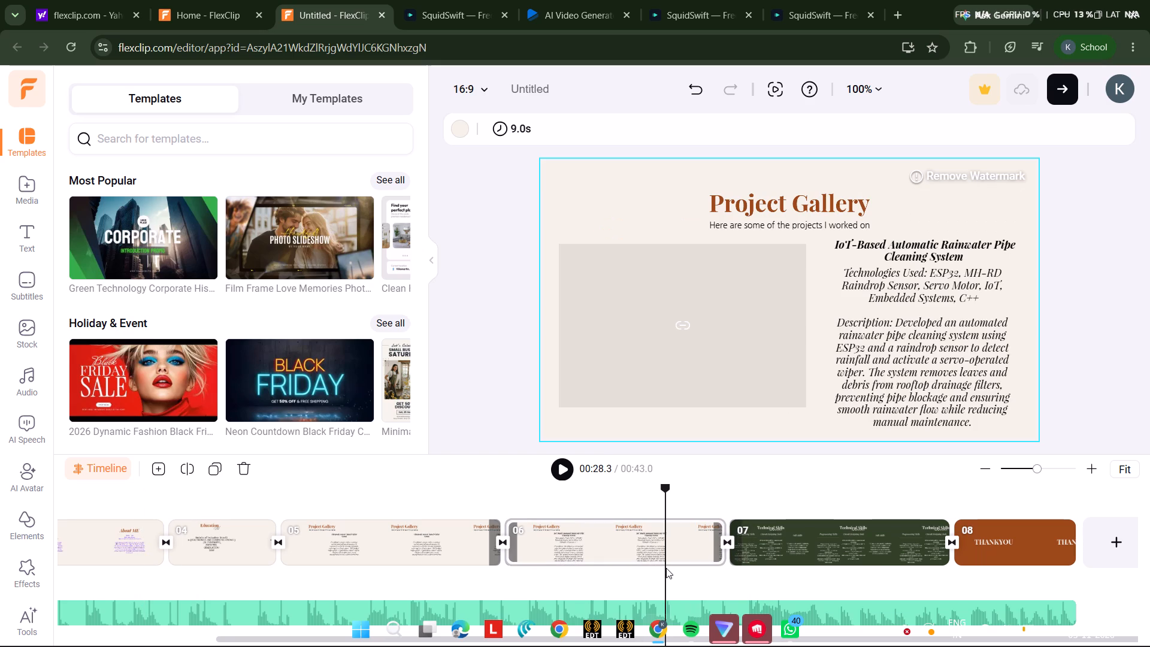
click(560, 476)
click(560, 476)
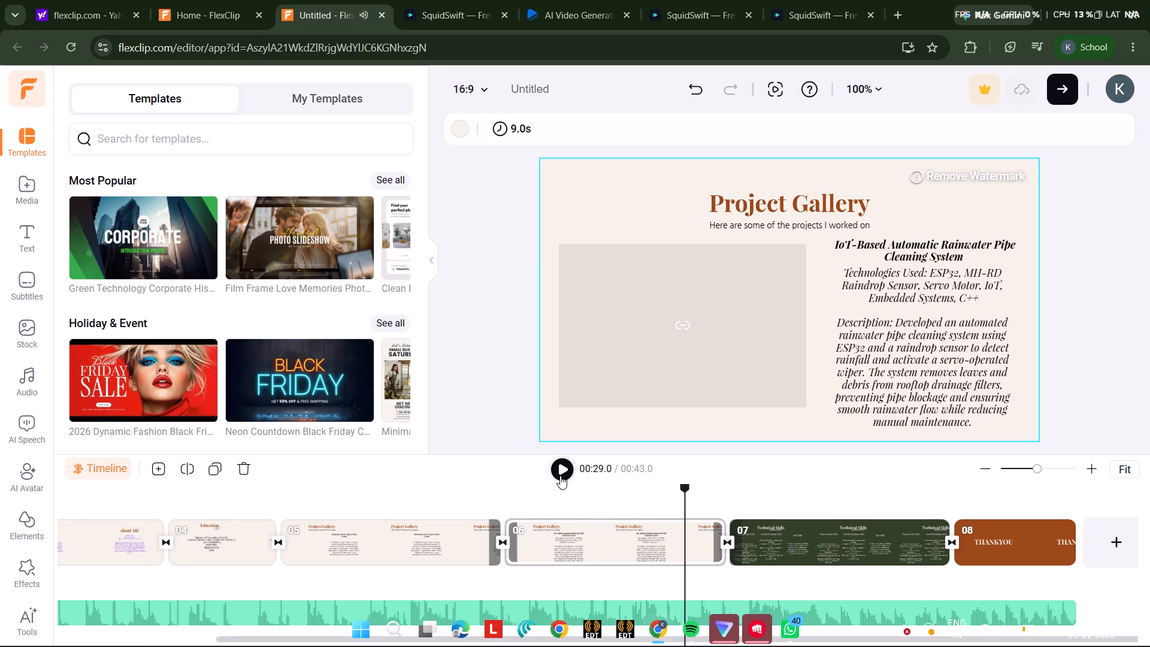
click(727, 510)
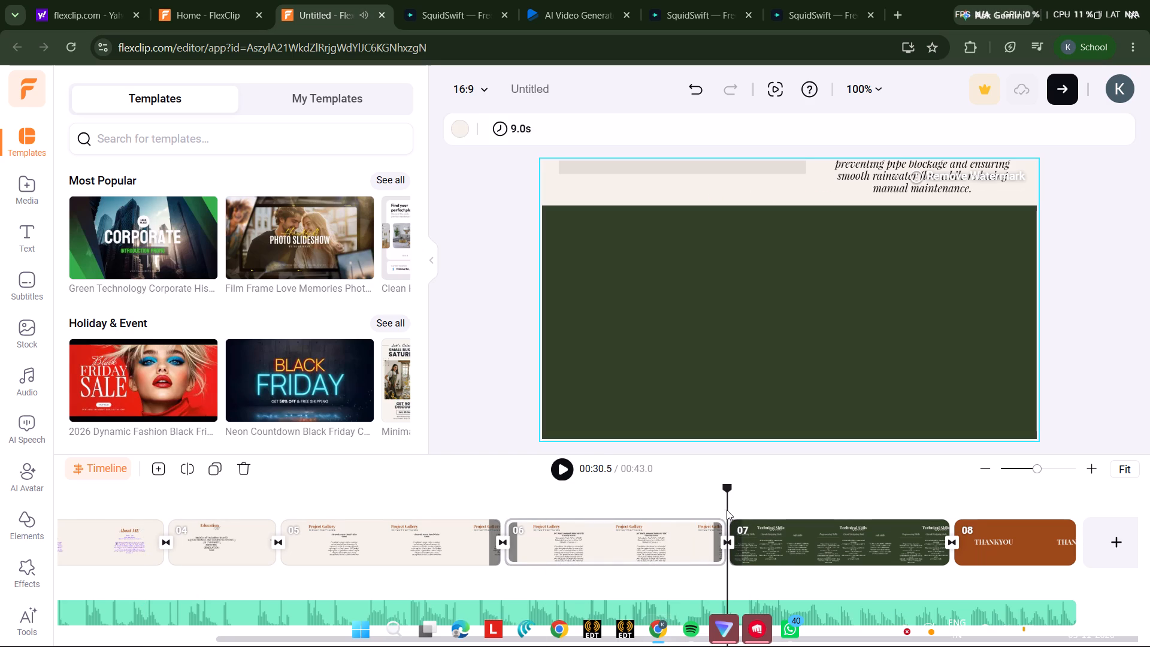
click(567, 475)
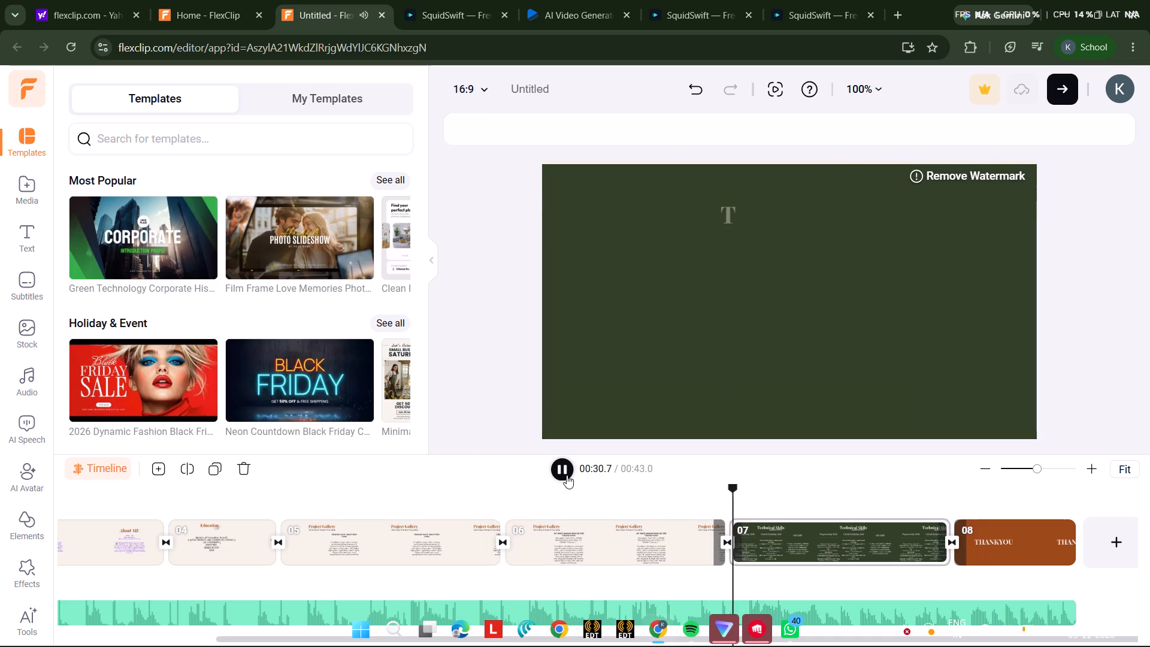
click(567, 475)
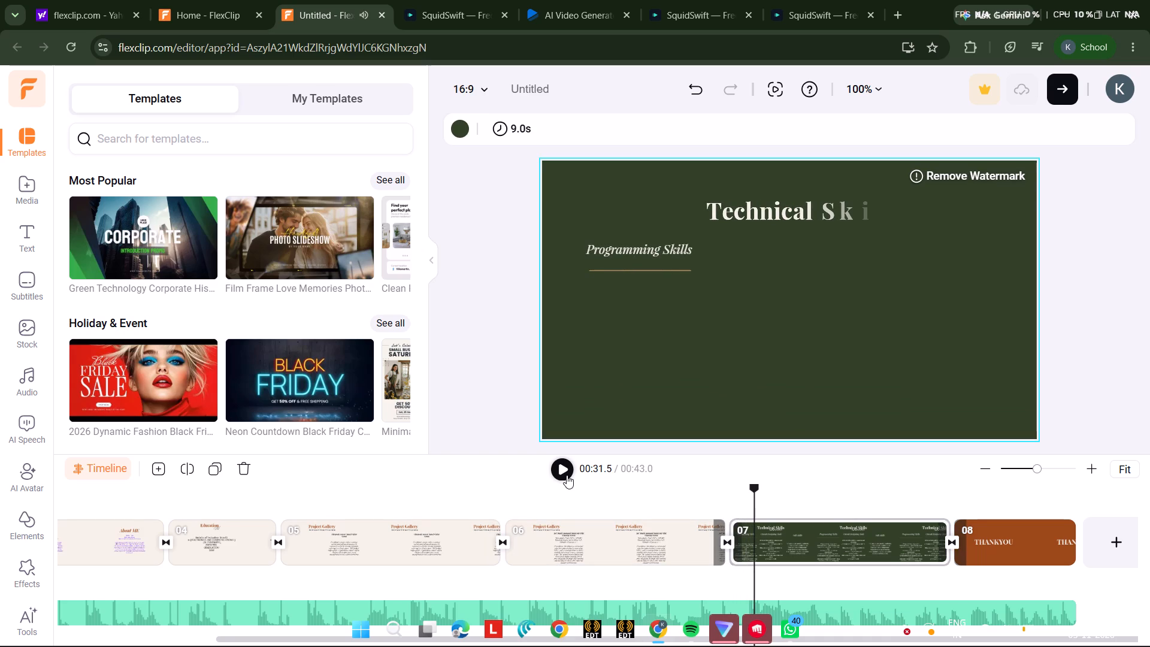
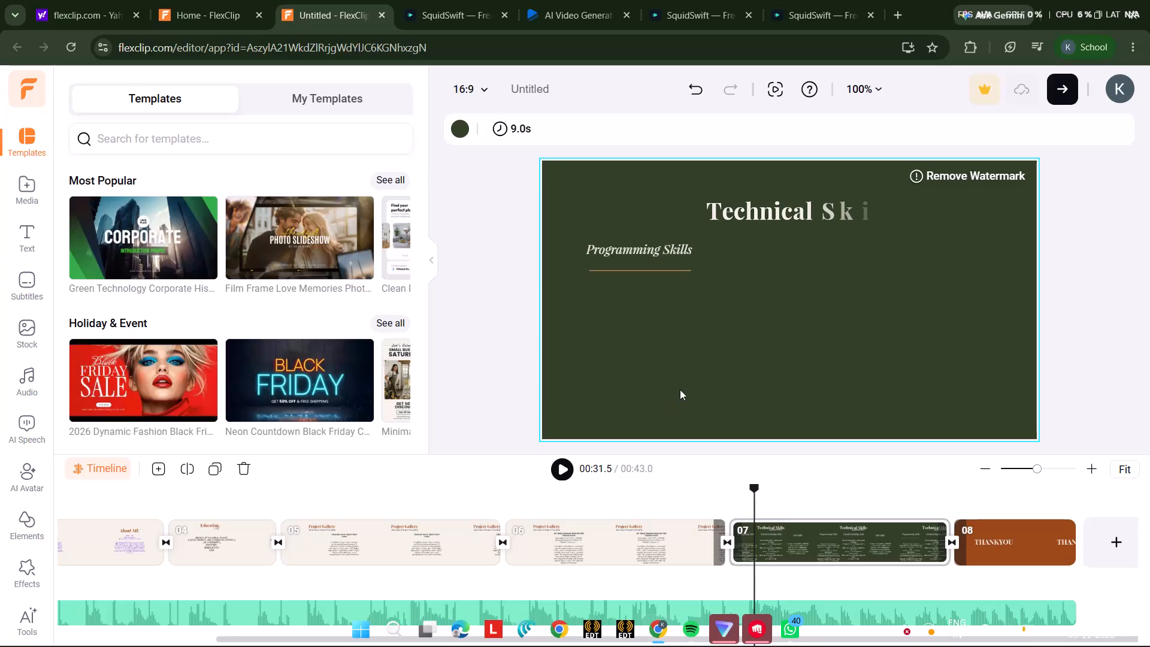
Bring up the full layout of the Technical Skills scene 07 on the canvas to check its three skill columns.
click(680, 389)
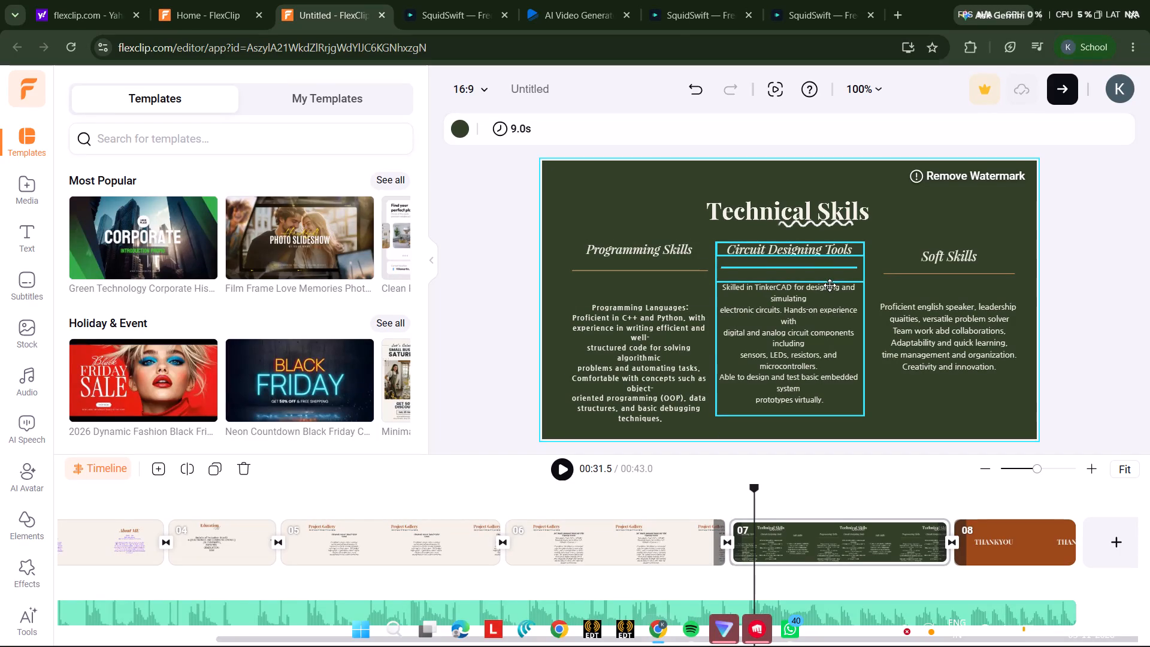
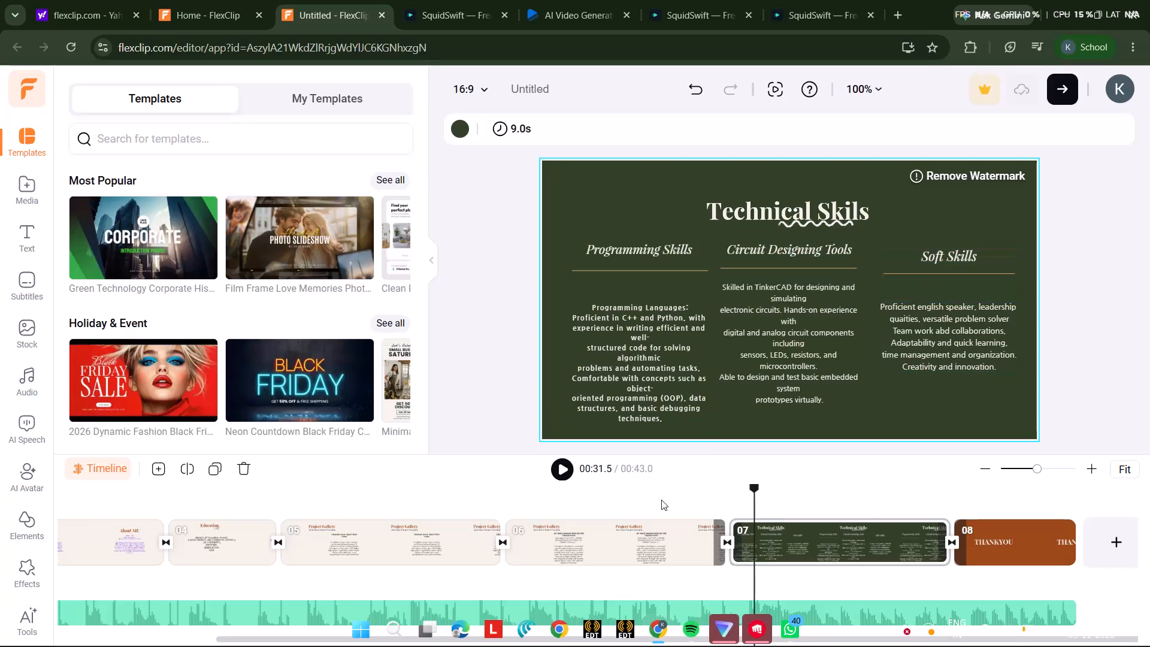
Review the rainwater pipe cleaning Project Gallery scene 06 on the canvas, including its changeover into the Technical Skills scene 07.
click(647, 539)
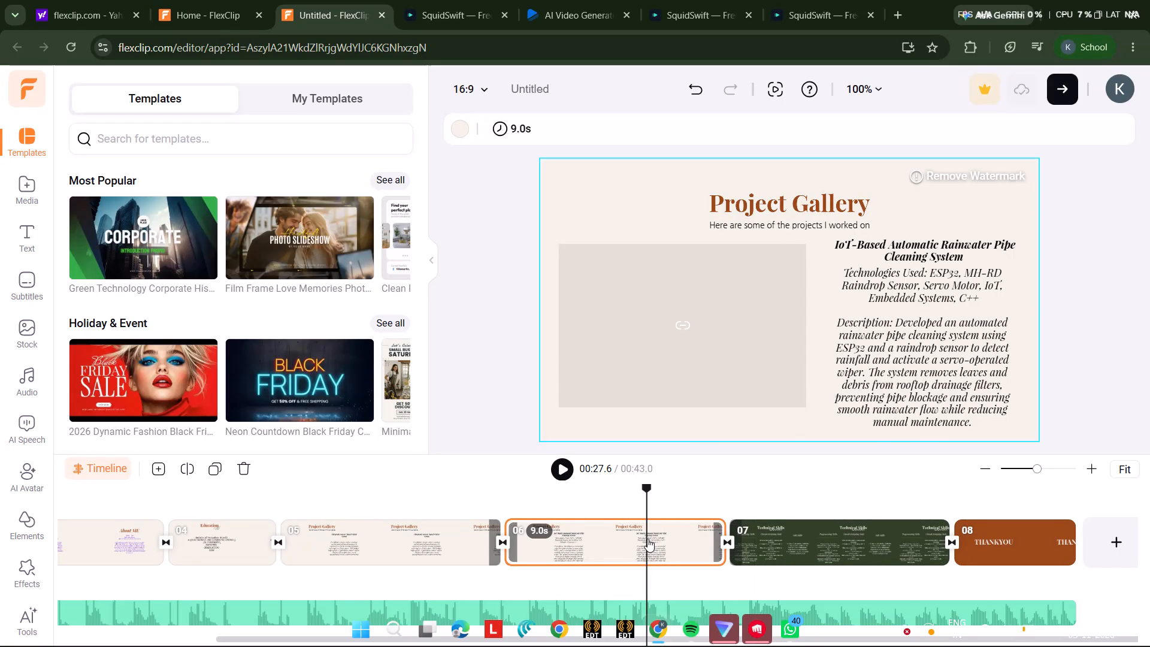
click(731, 552)
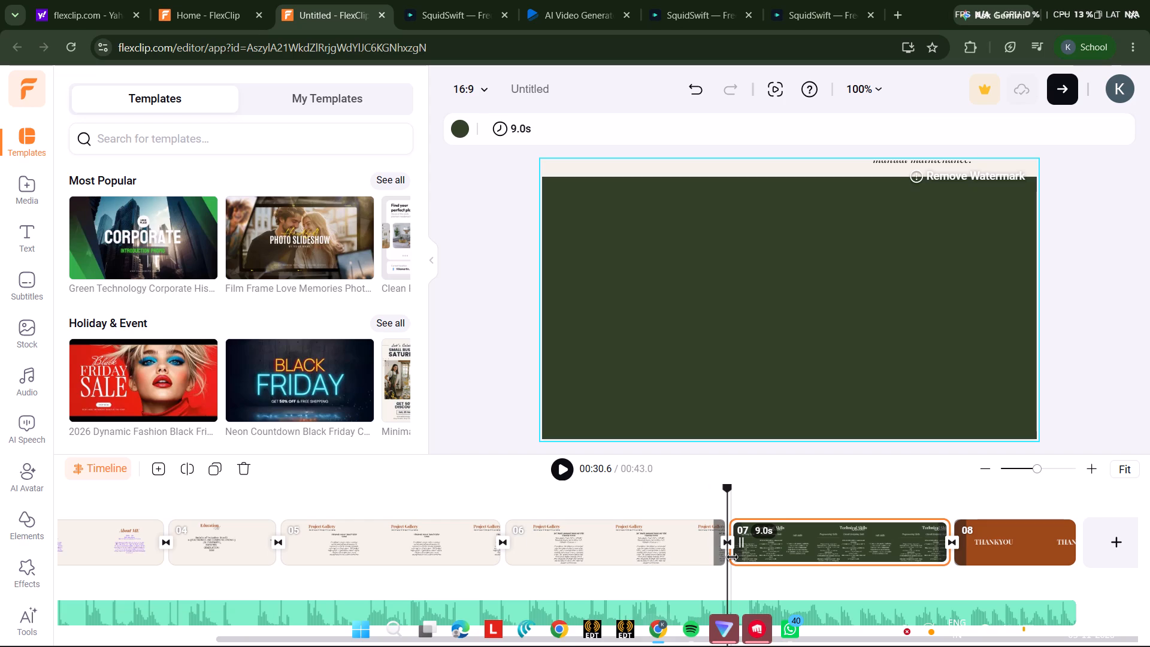
click(701, 548)
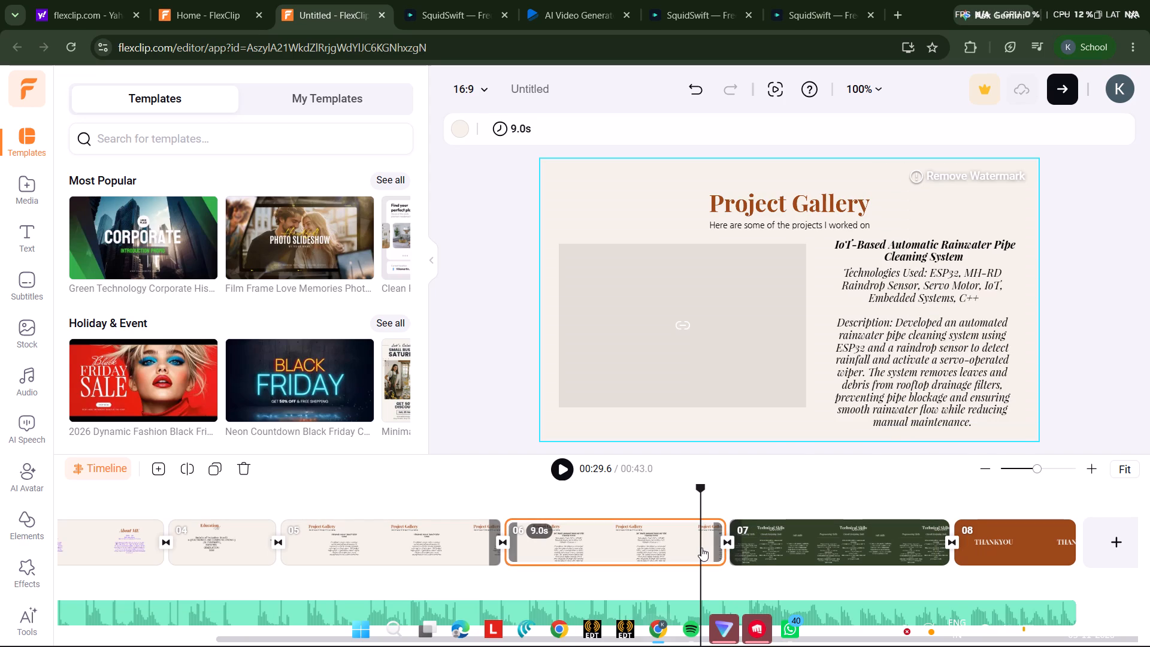
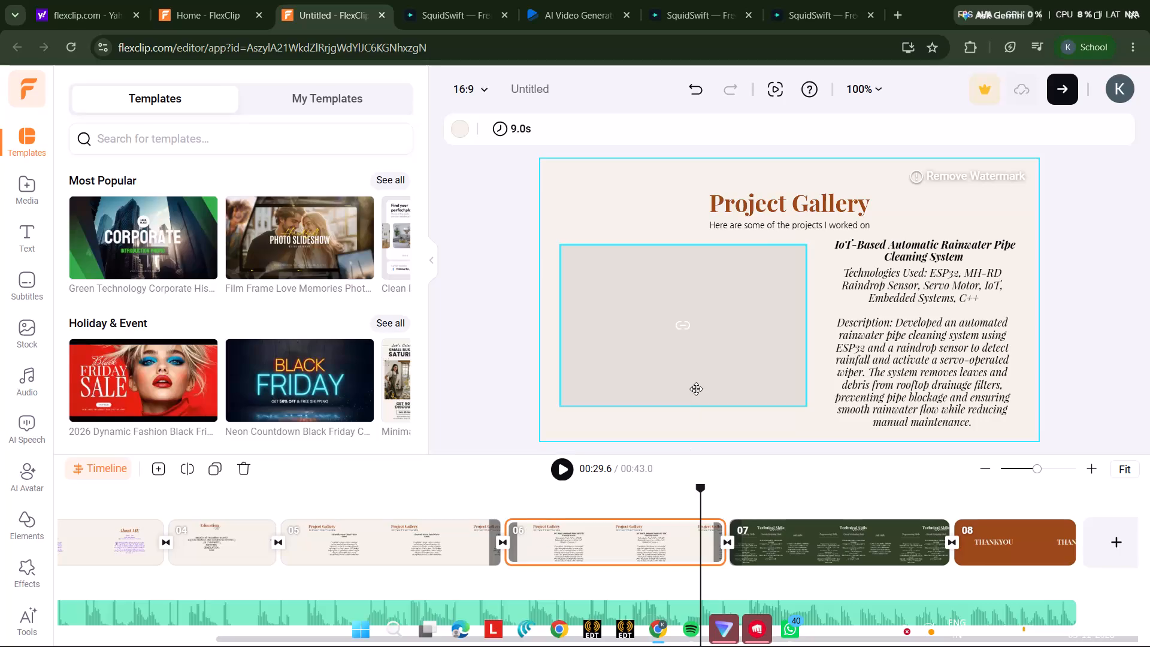
Duplicate the rainwater pipe cleaning Project Gallery scene 06 on the timeline.
click(696, 389)
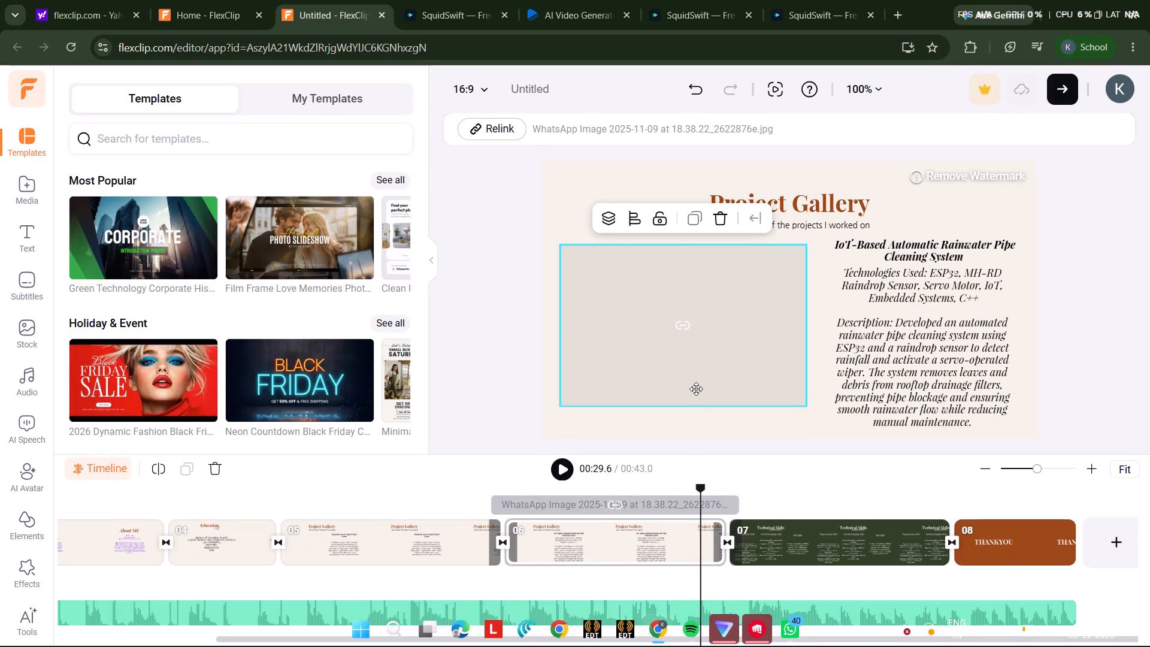
click(726, 534)
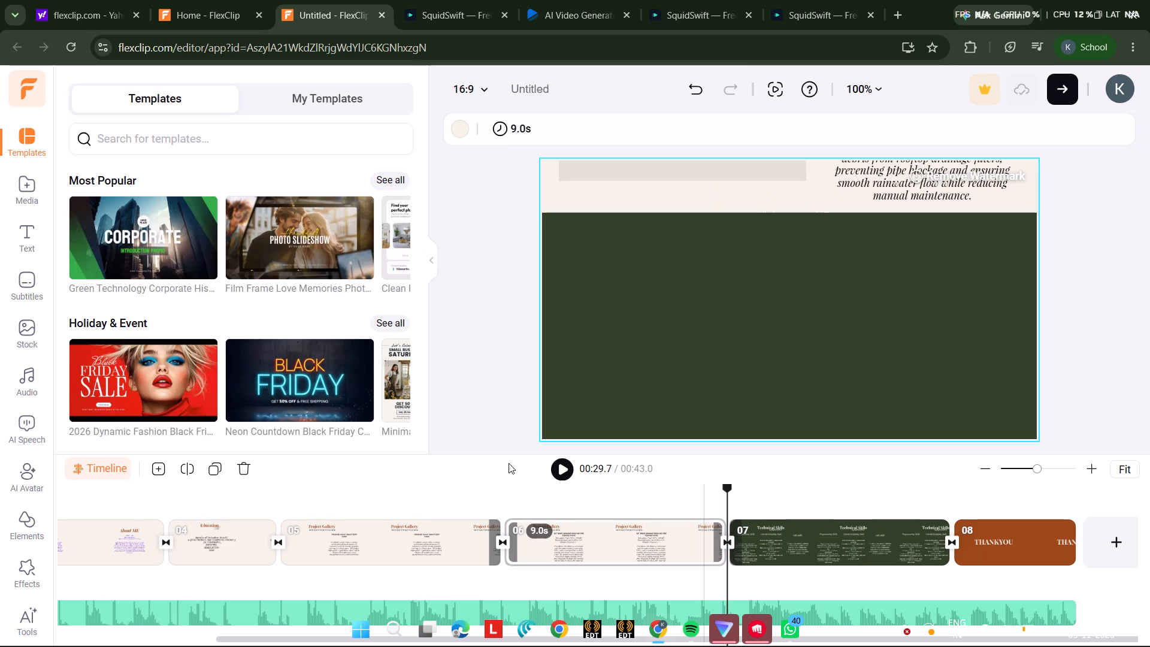
click(219, 466)
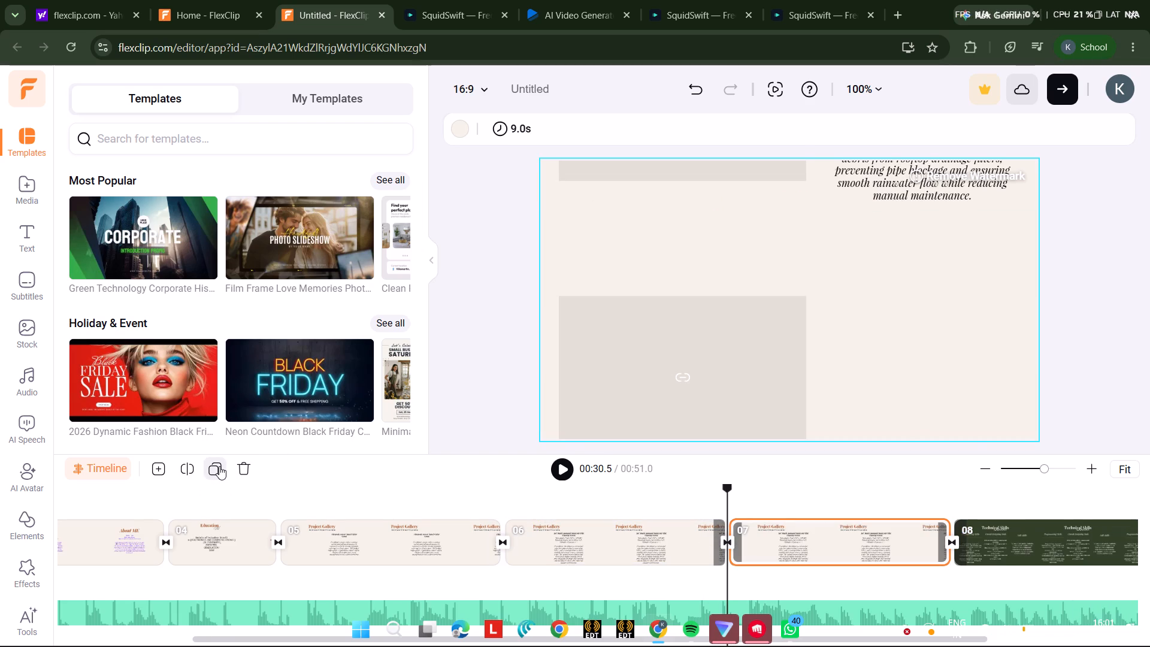
Select the unlinked WhatsApp image placeholder beside the project text in the duplicated Project Gallery scene 07.
click(834, 542)
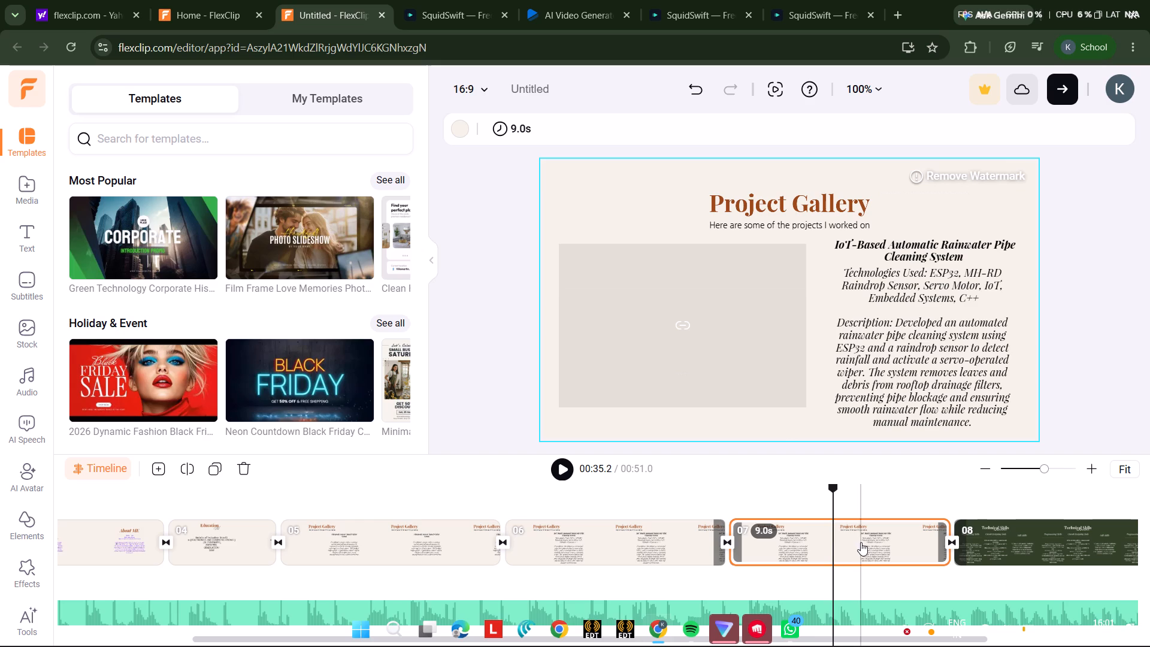
click(745, 396)
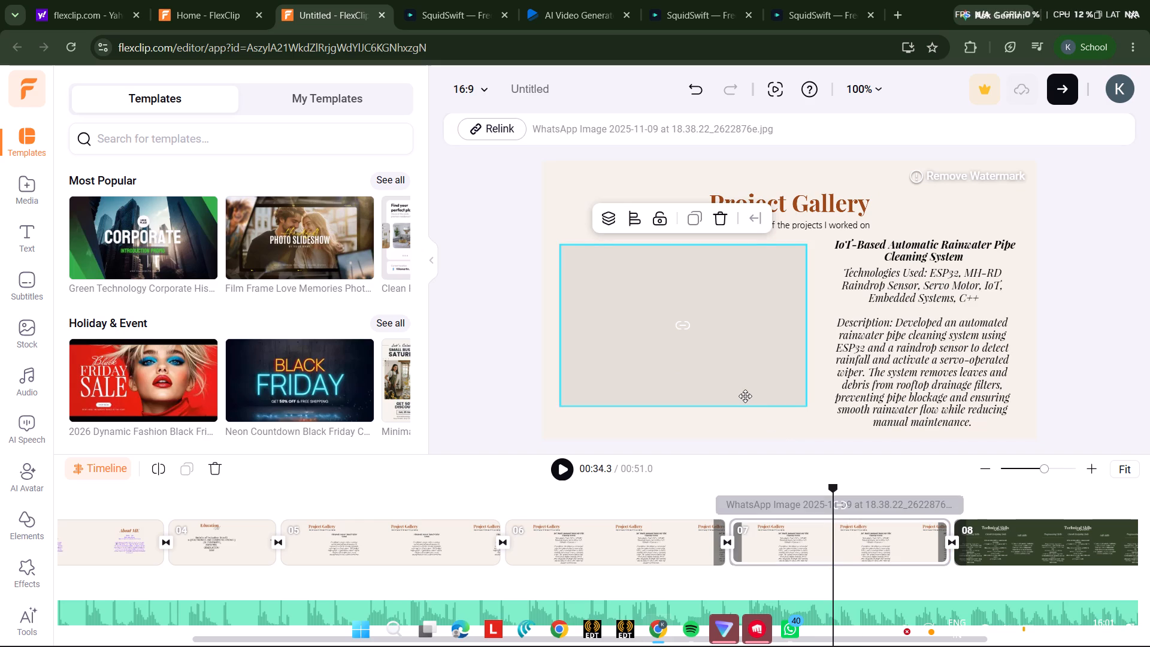
Check Project Gallery scene 06 and the following Project Gallery scene 07 on the canvas.
click(655, 536)
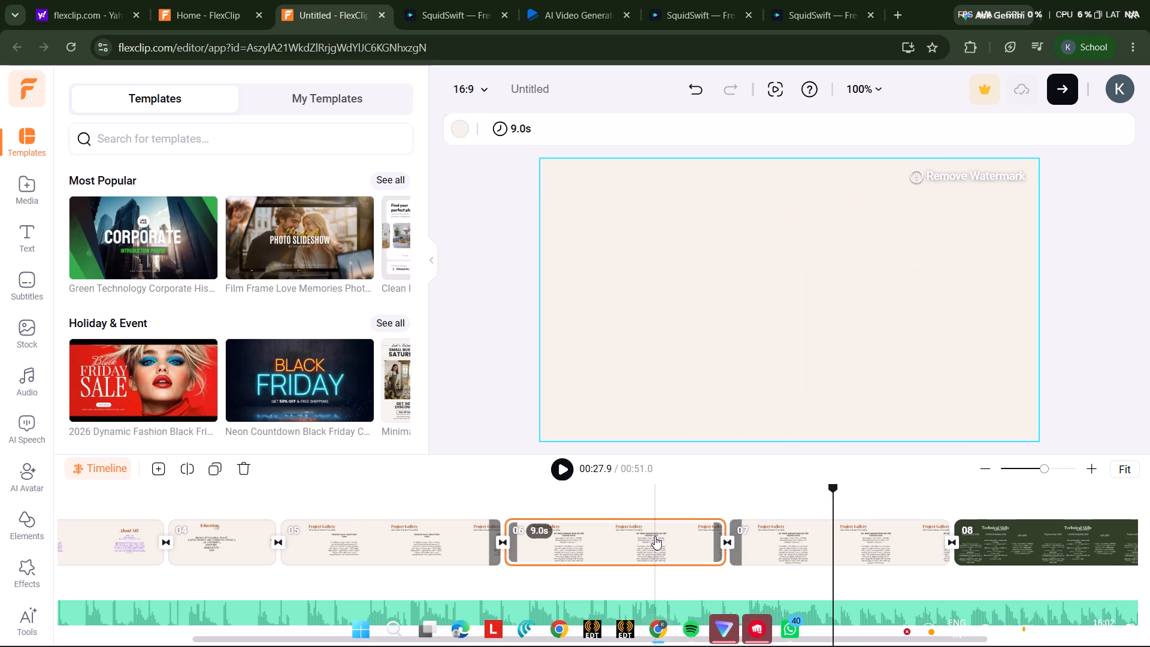
click(824, 528)
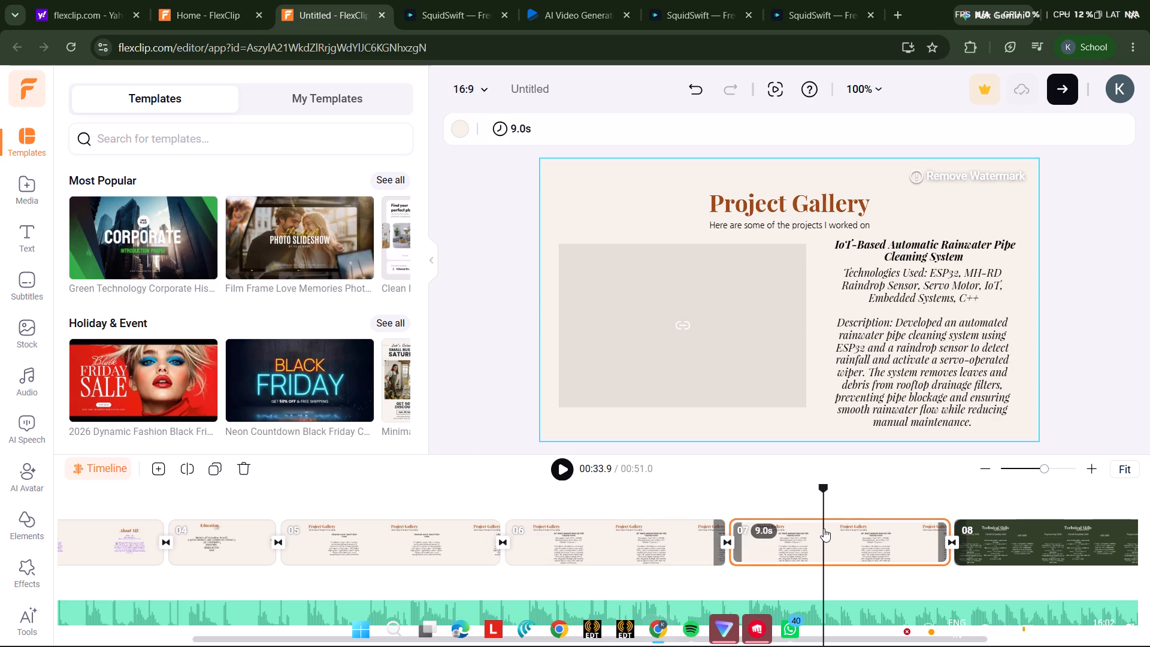
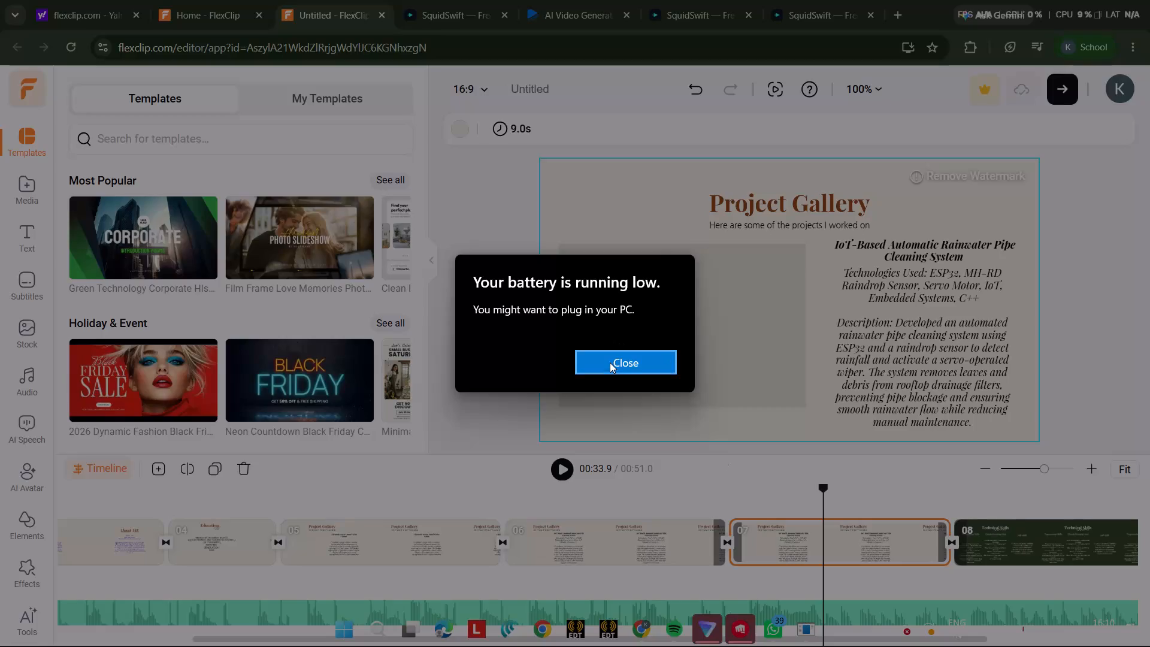
Dismiss the low-battery notice covering the Project Gallery scene in the video editor.
click(610, 369)
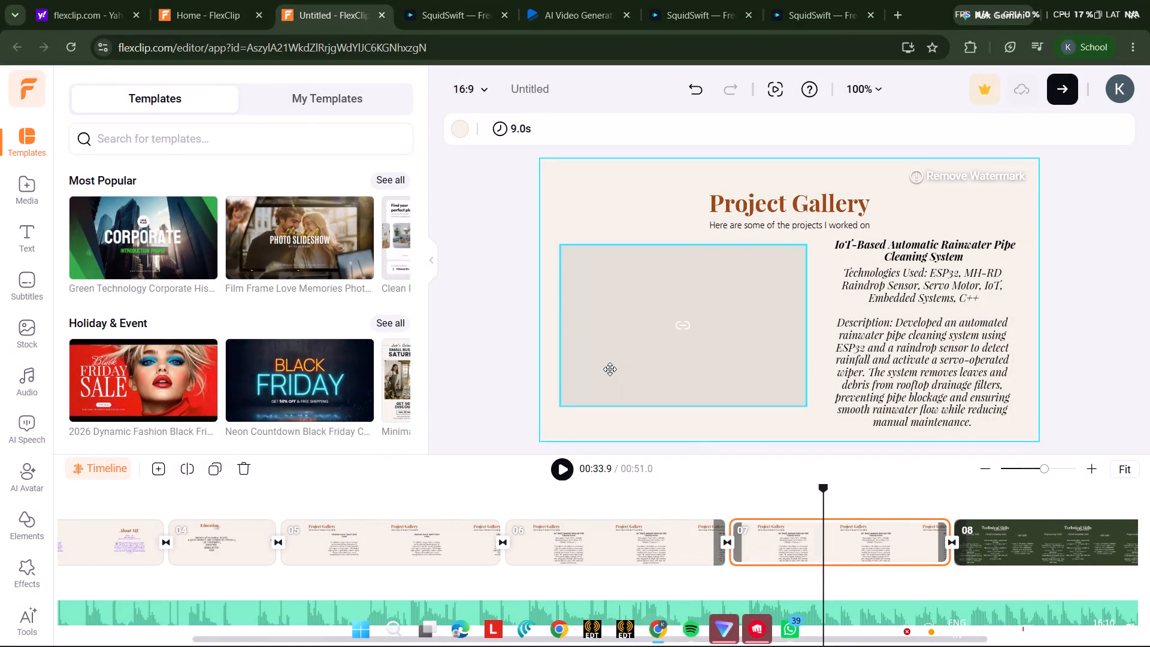
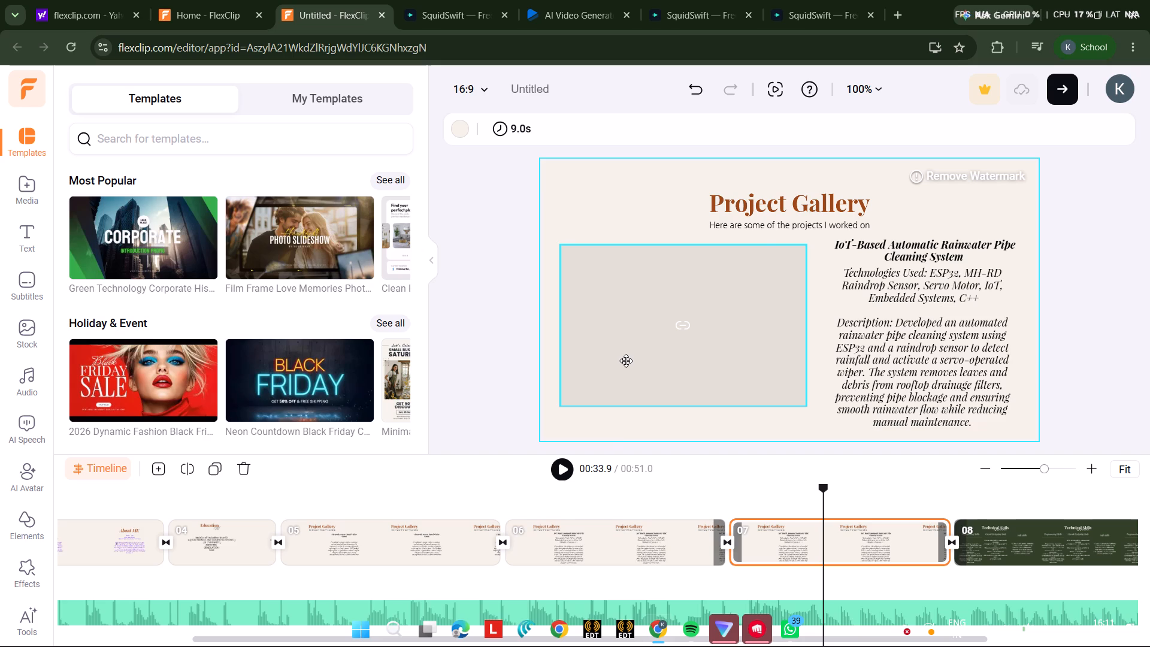
Select the unlinked image placeholder beside the rainwater pipe cleaning text in Project Gallery scene 07.
click(626, 361)
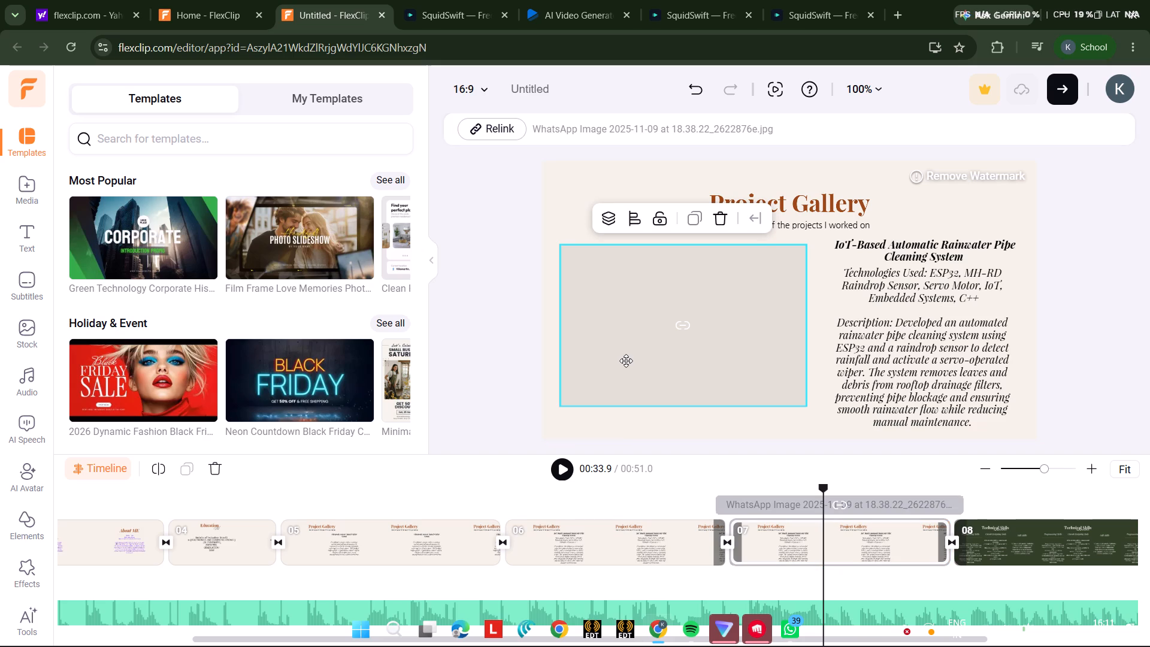
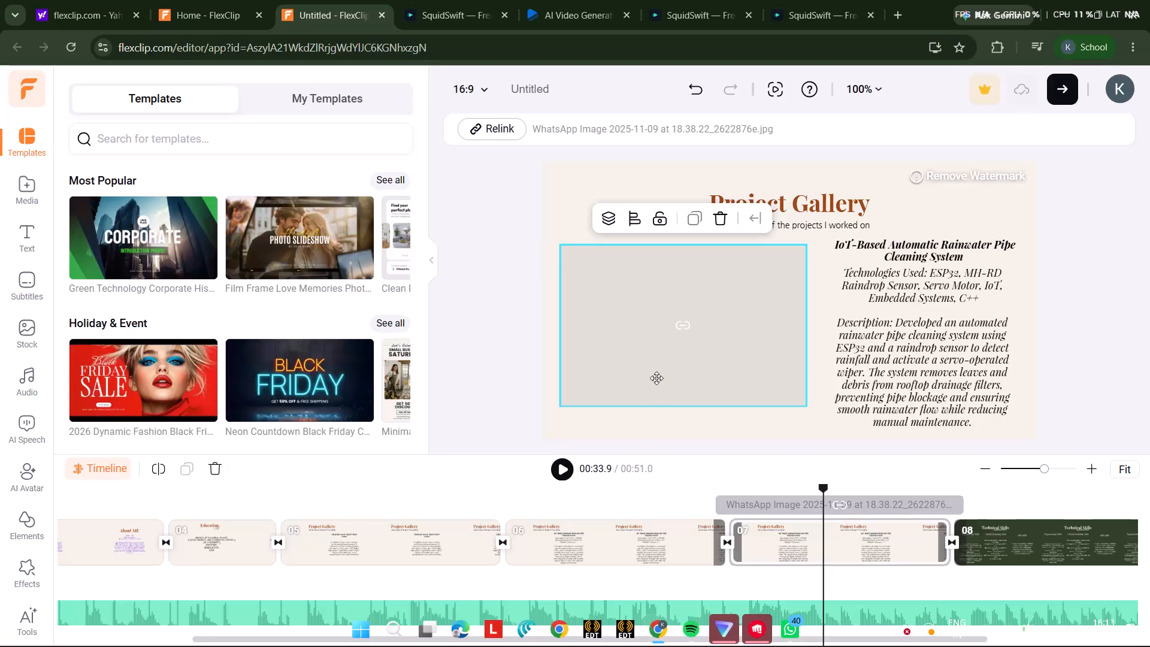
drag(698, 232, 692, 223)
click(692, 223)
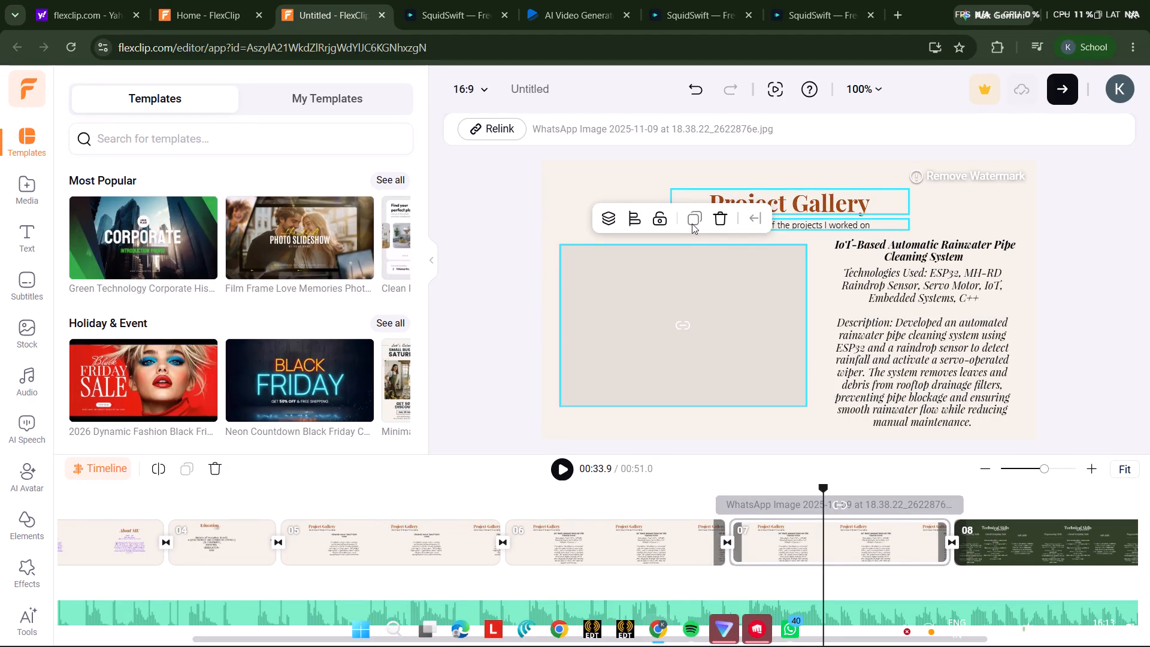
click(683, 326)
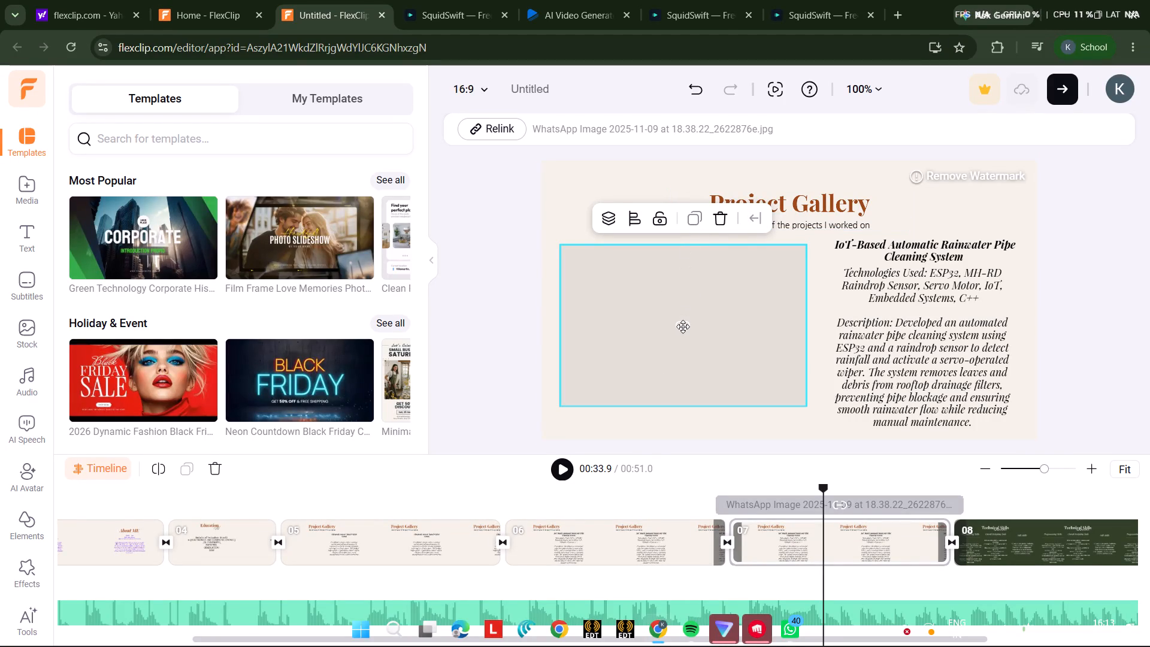
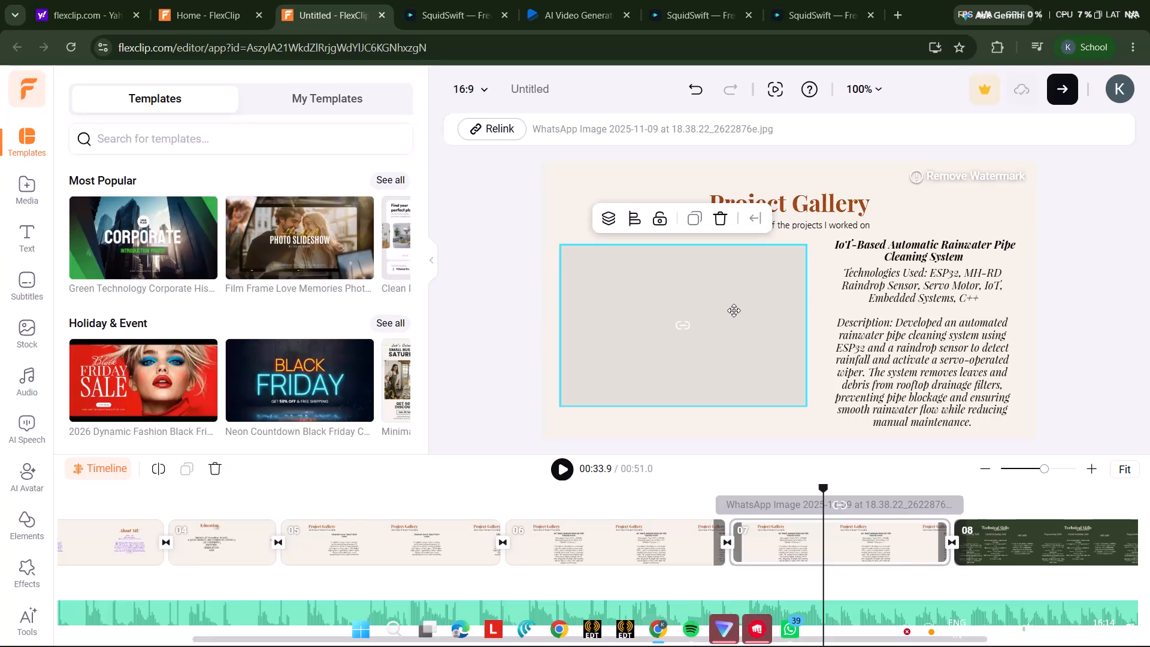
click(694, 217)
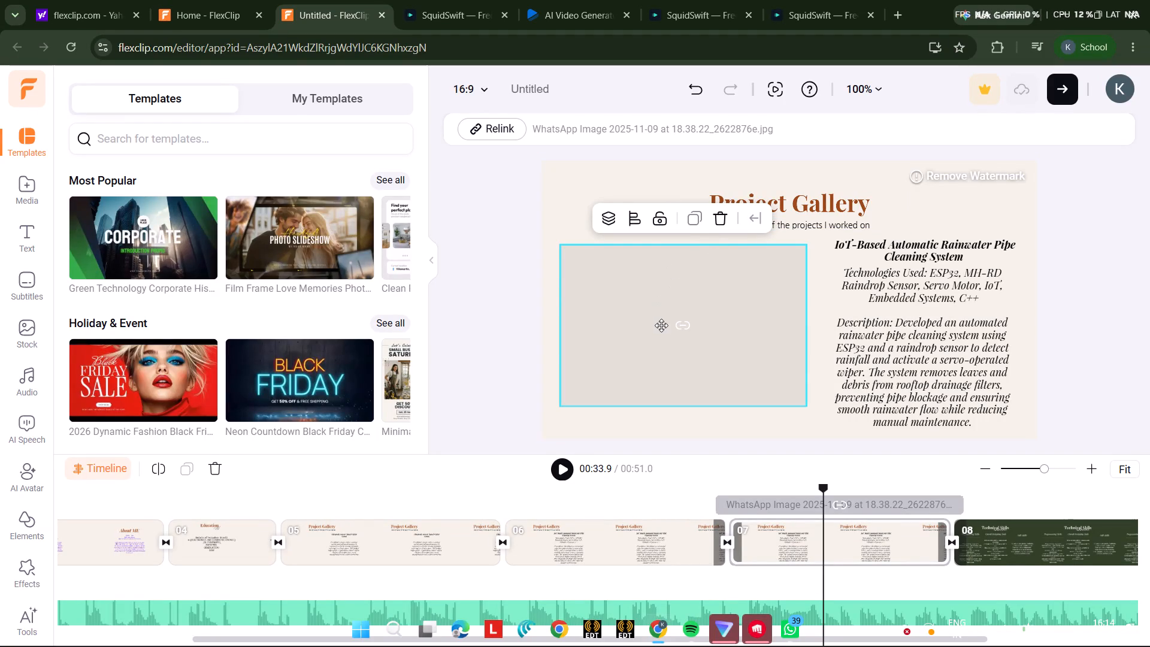
Search the computer's apps for "what" to find and open WhatsApp.
click(364, 633)
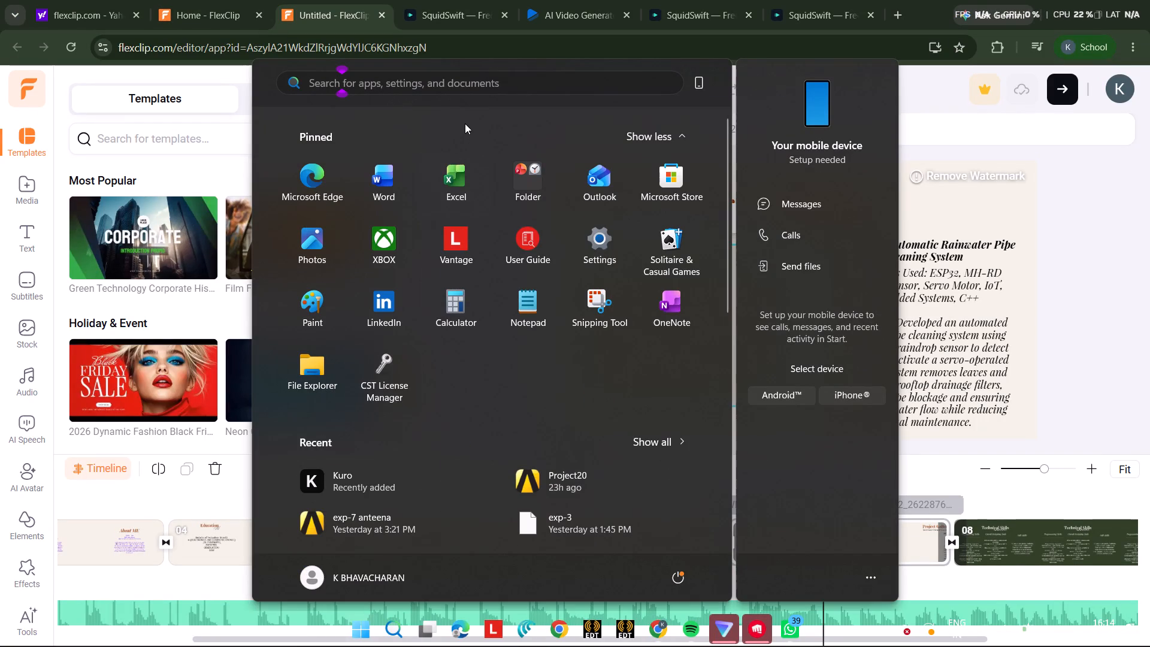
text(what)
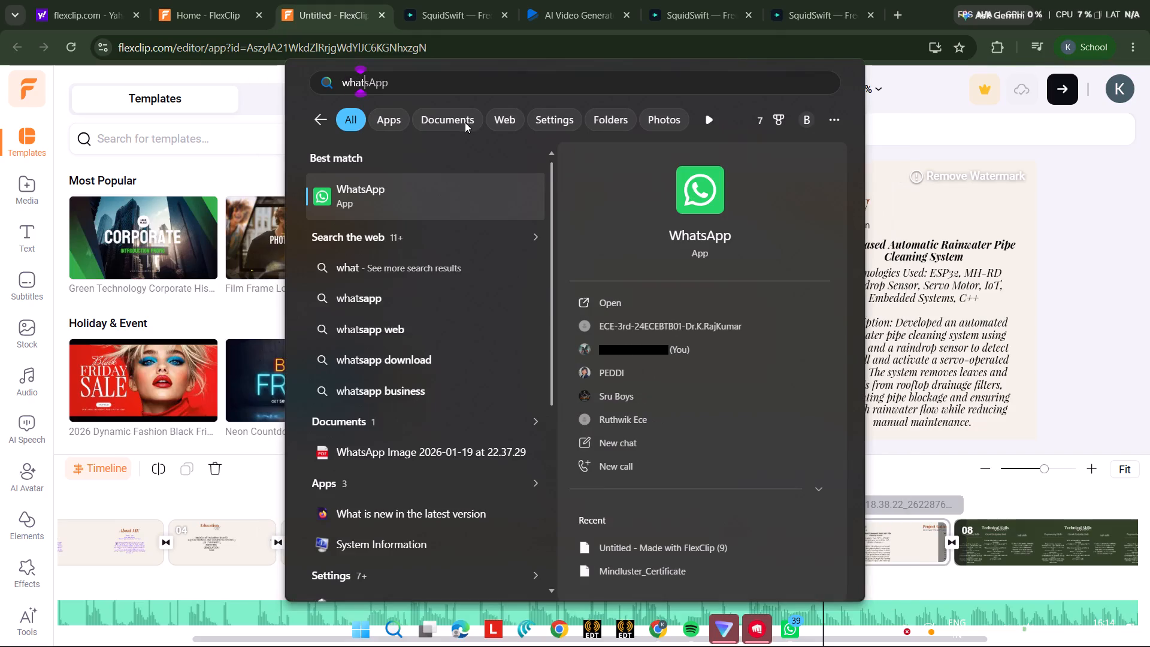
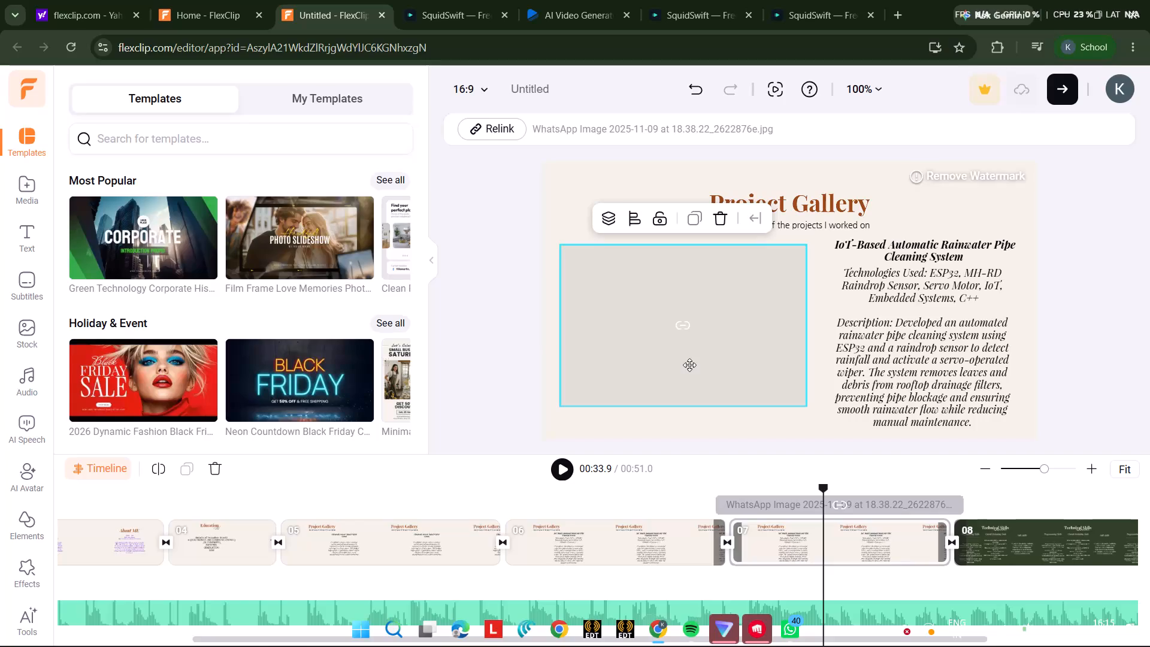
Paste the clipboard content over the unlinked image placeholder in Project Gallery scene 07.
double_click(689, 365)
key(ctrl+v)
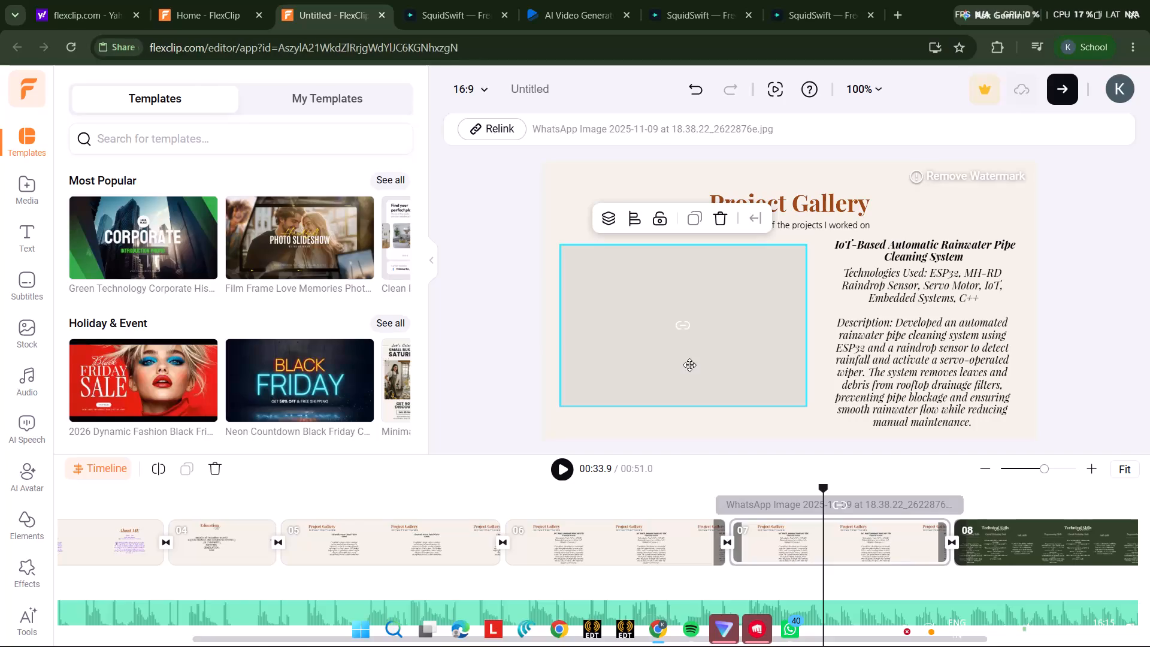
click(689, 365)
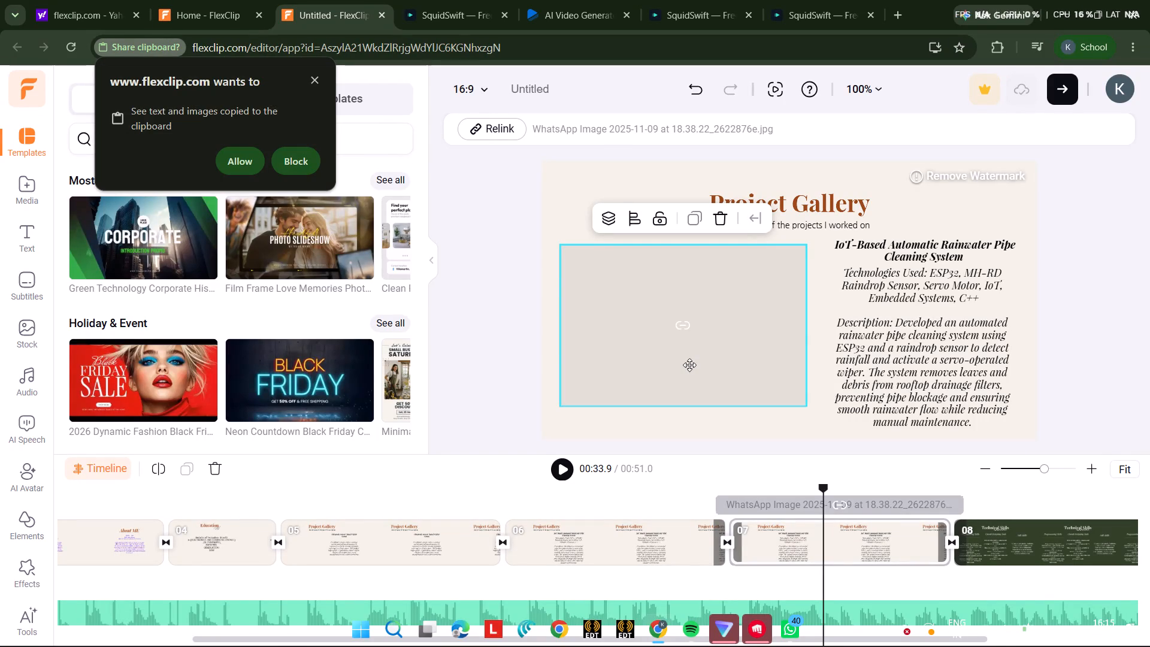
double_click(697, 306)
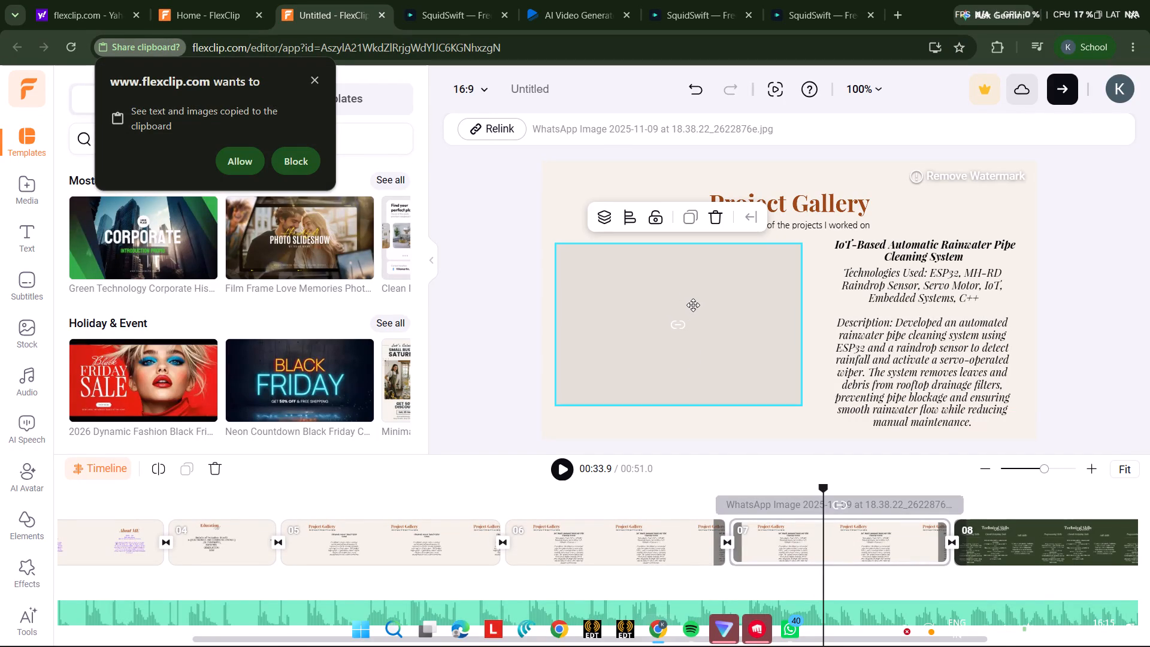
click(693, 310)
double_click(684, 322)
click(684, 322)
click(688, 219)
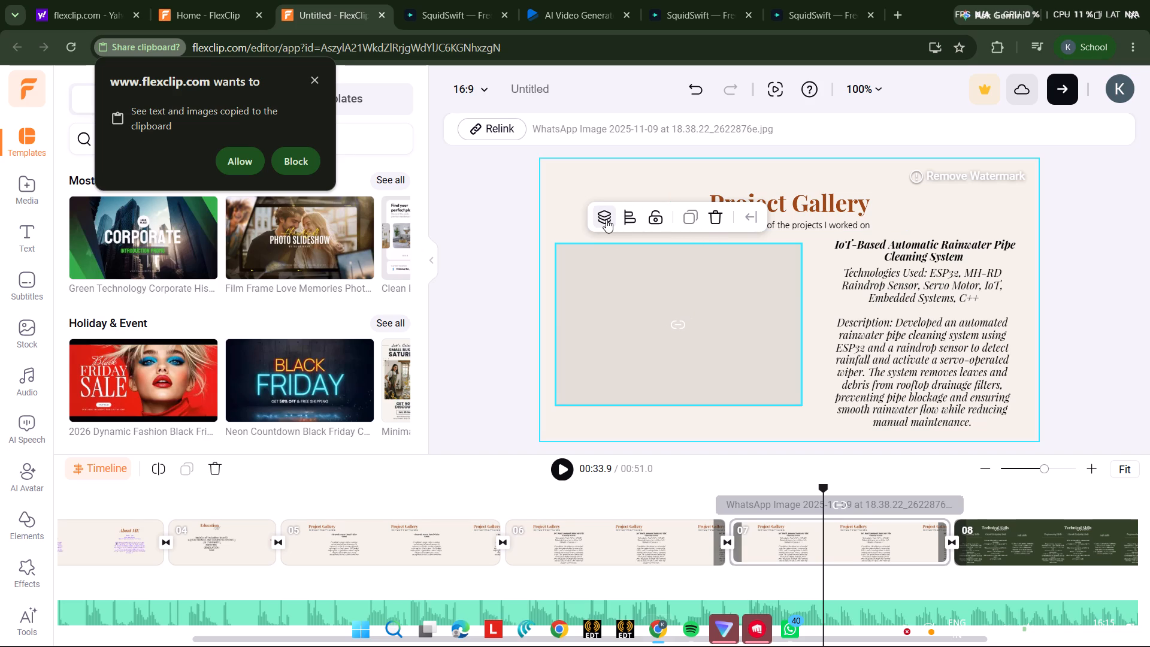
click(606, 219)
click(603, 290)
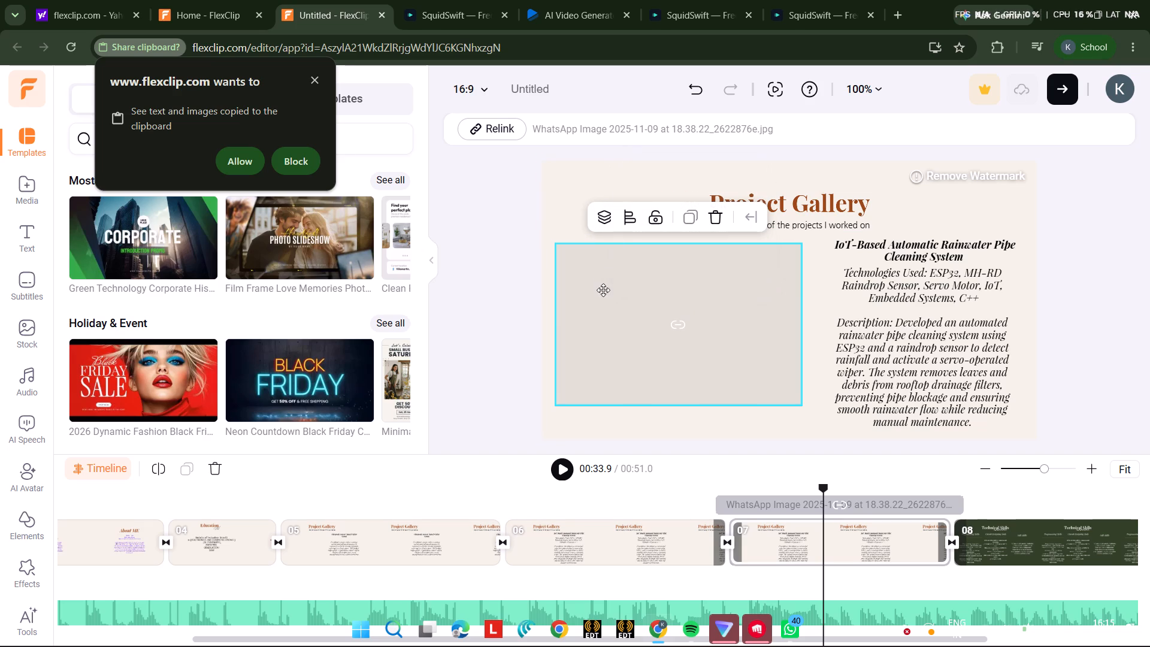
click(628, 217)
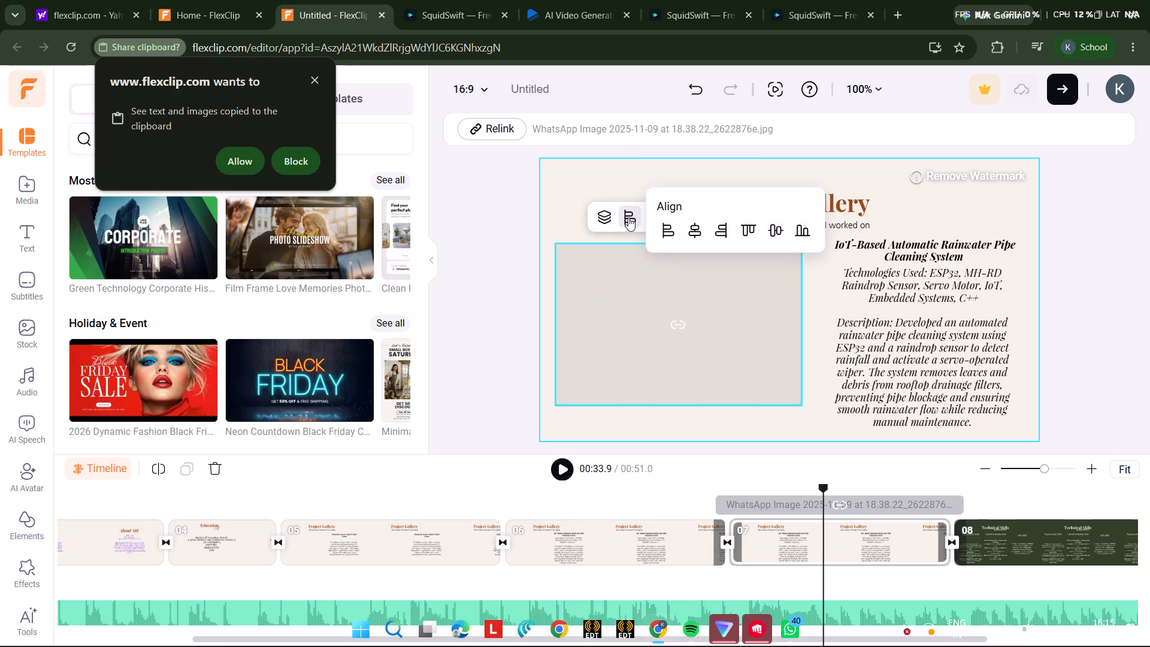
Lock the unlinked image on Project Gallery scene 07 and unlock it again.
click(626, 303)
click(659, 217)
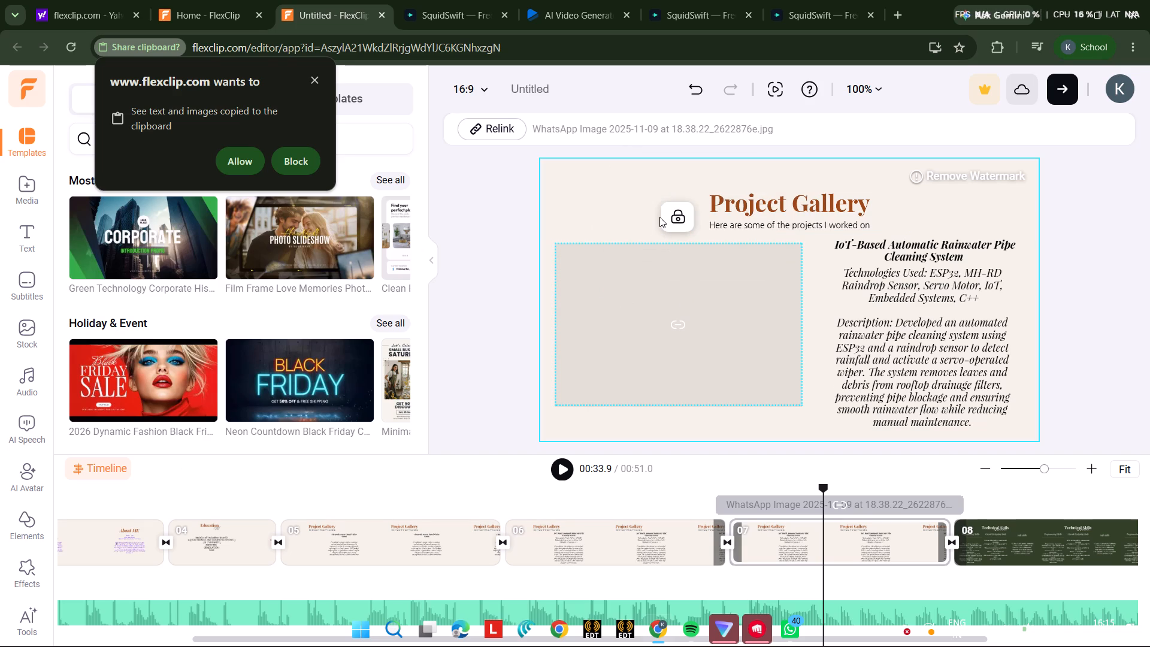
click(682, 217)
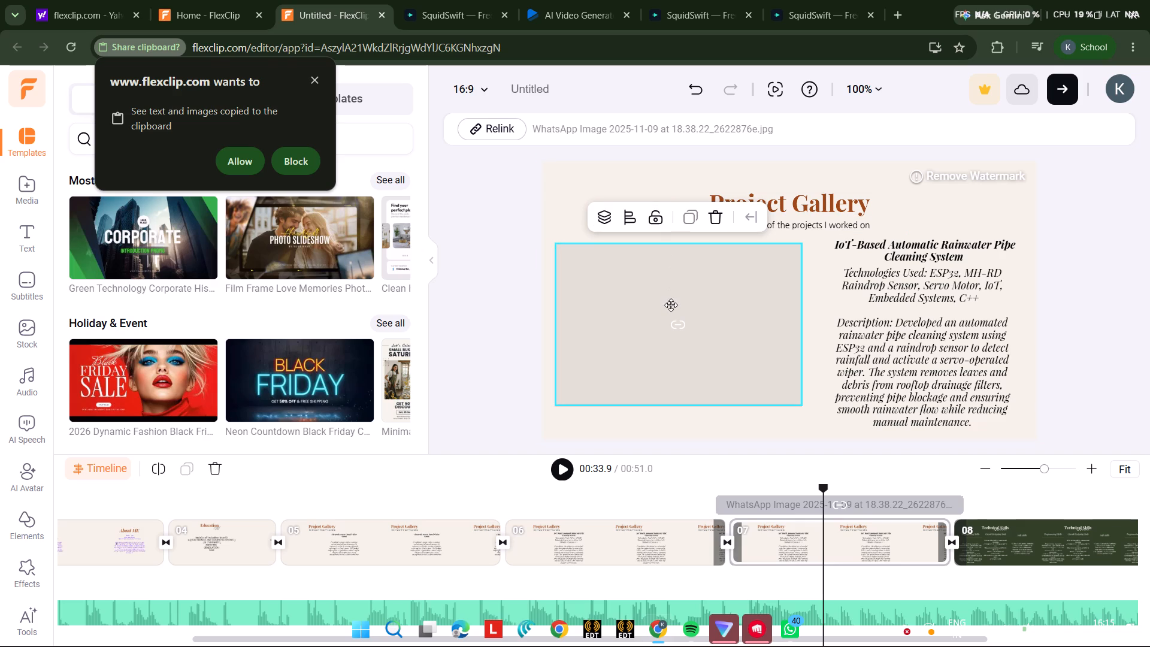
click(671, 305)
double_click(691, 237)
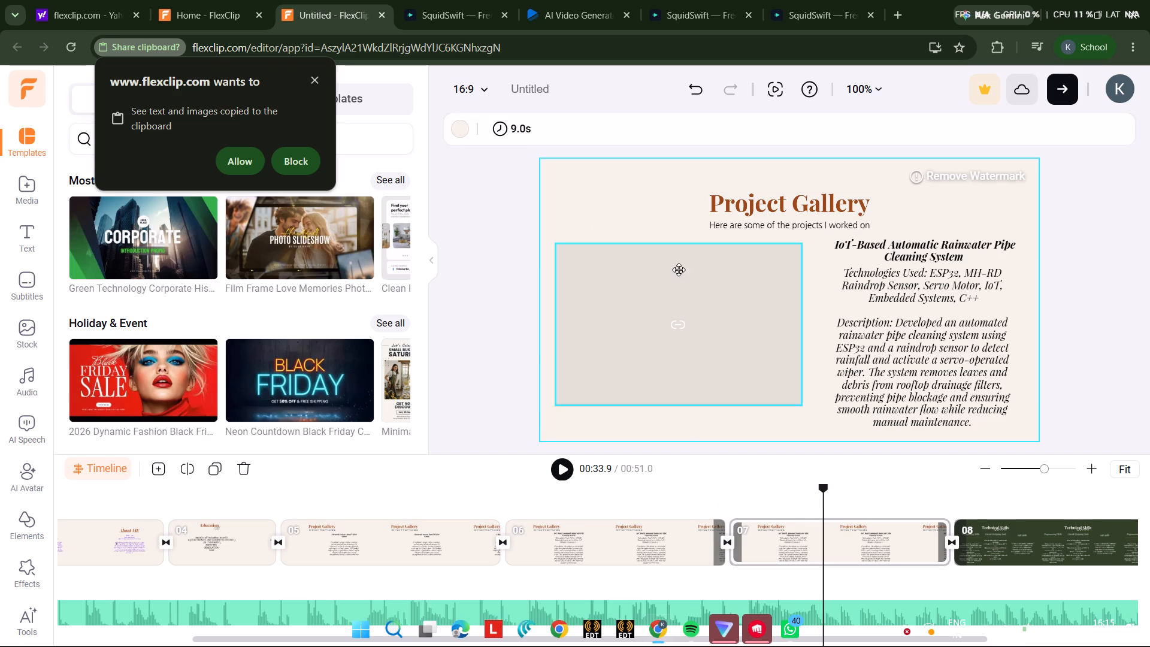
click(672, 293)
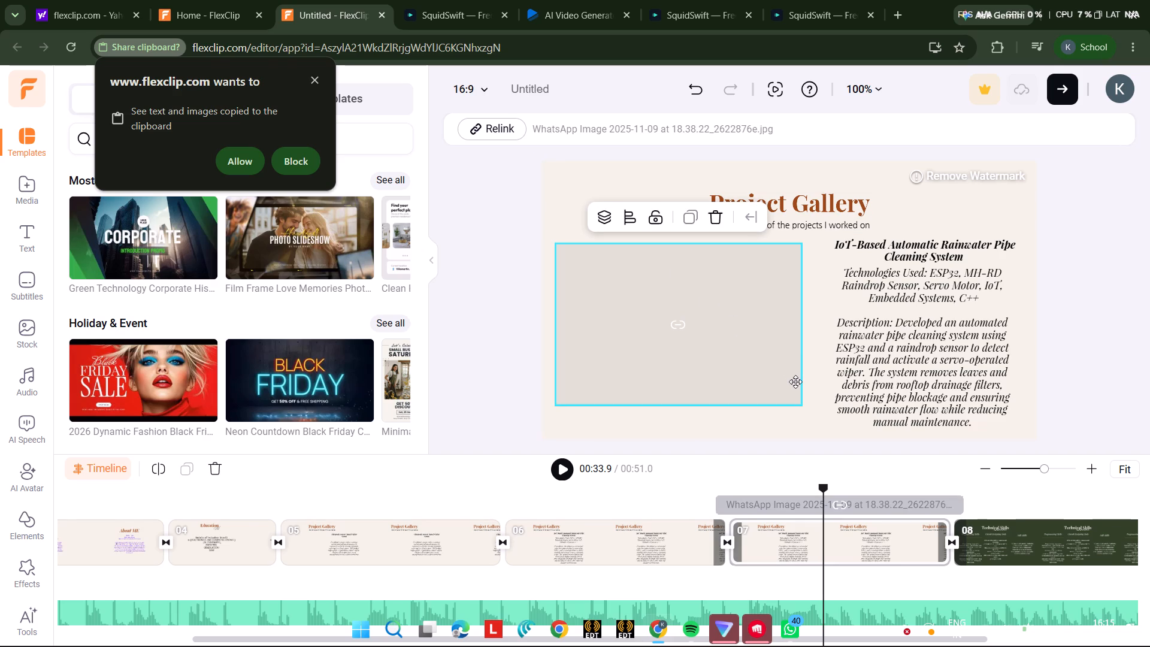
Bring up the project's media files and block the site's request to see the clipboard.
scroll(795, 382, down, 2)
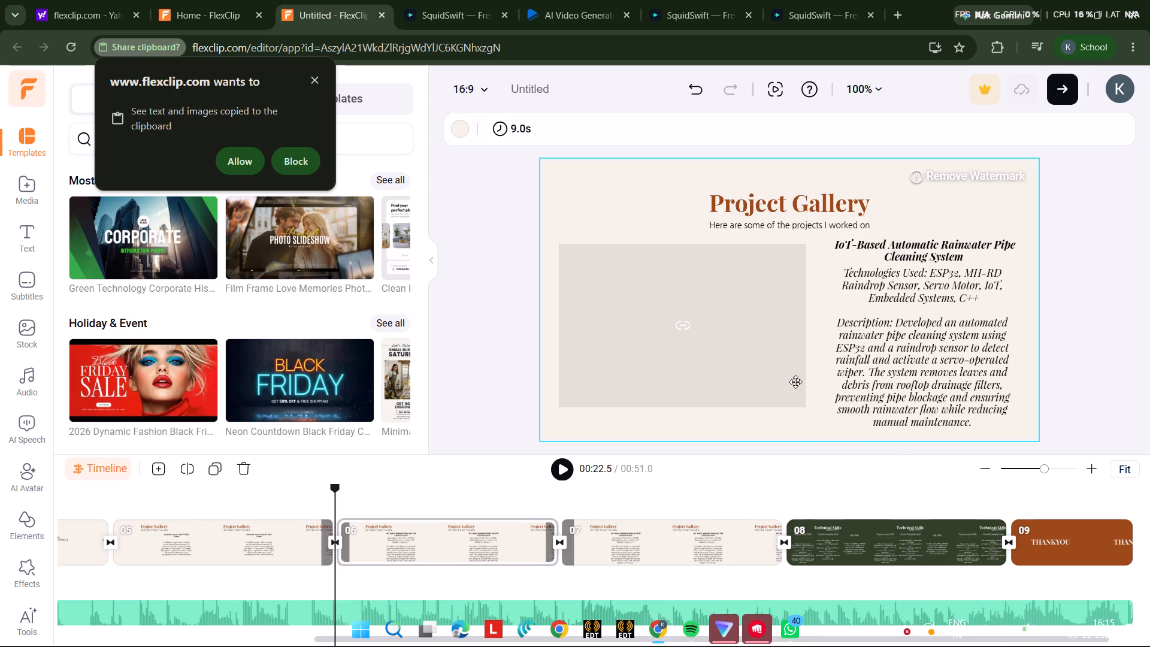
scroll(12, 534, down, 1)
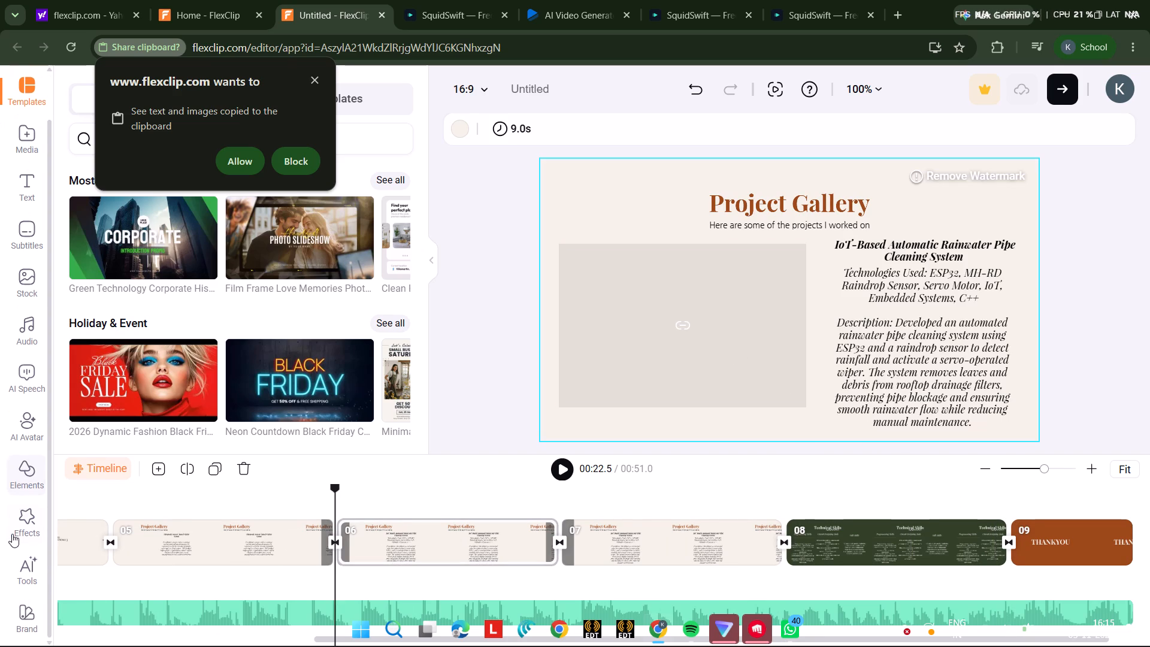
scroll(12, 534, down, 2)
click(31, 132)
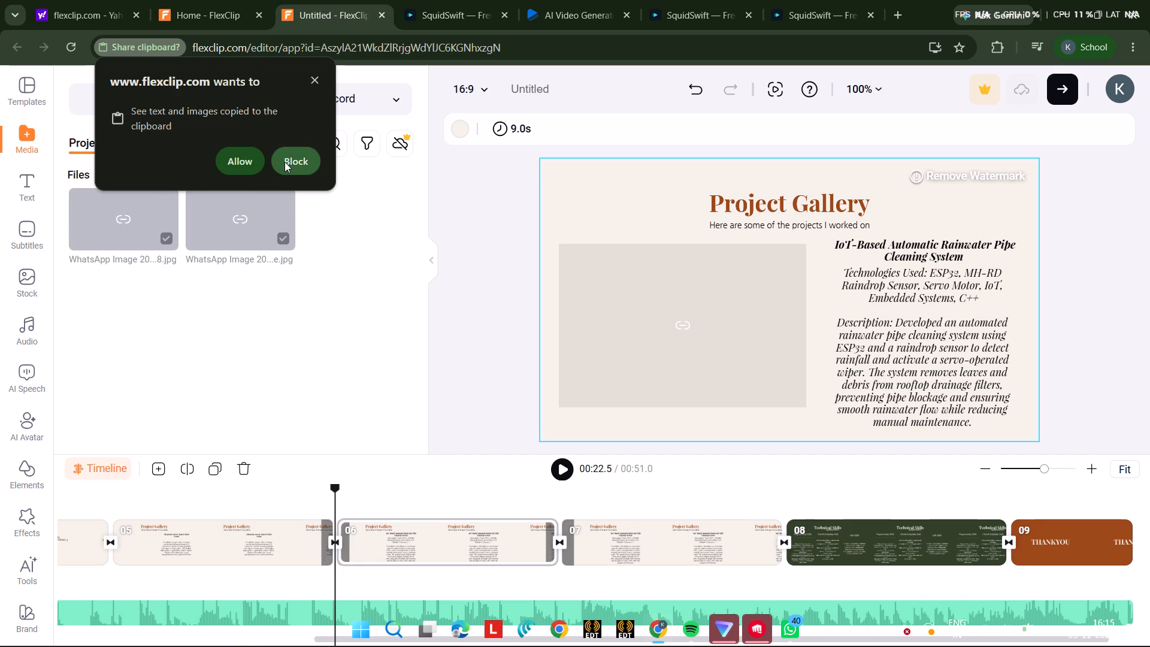
click(285, 162)
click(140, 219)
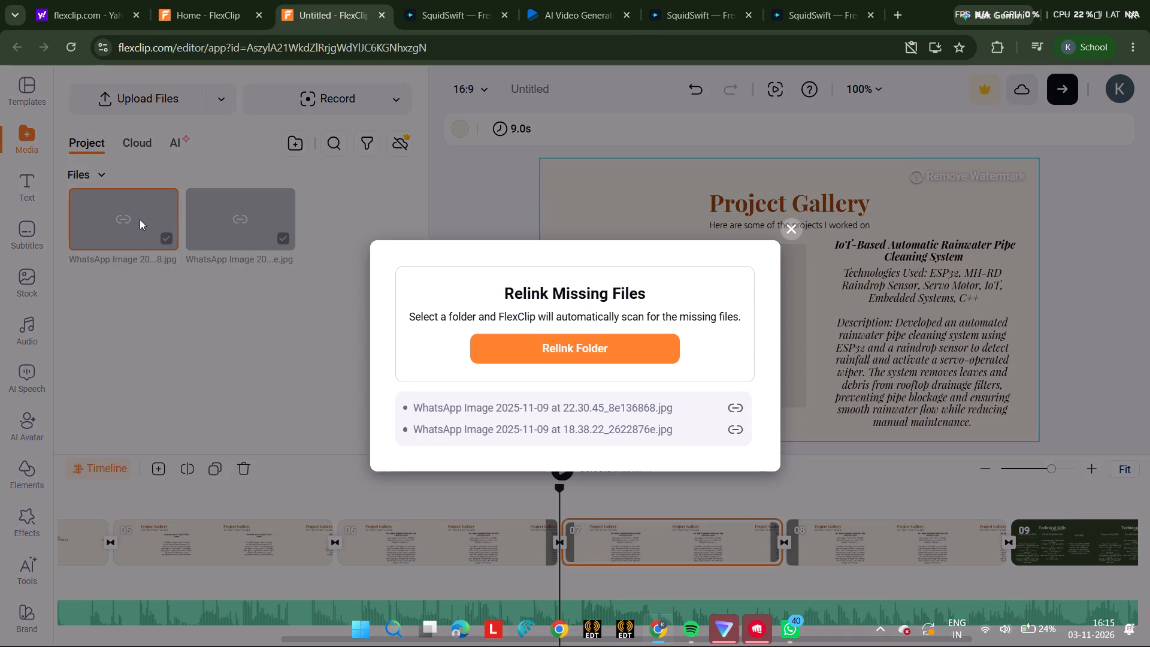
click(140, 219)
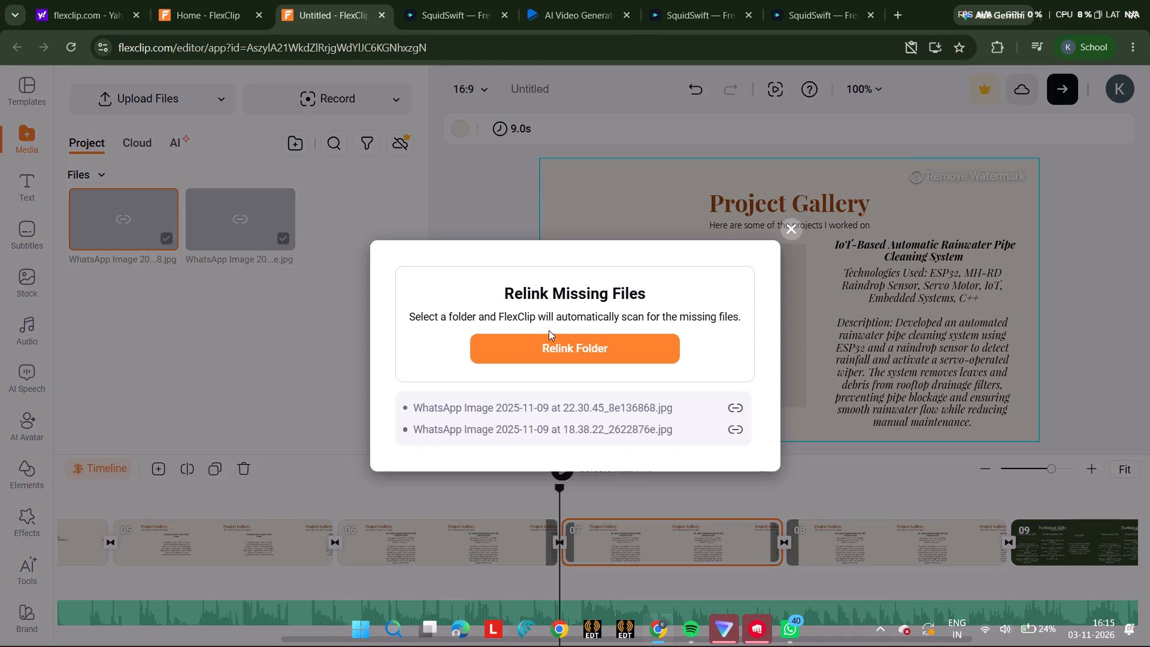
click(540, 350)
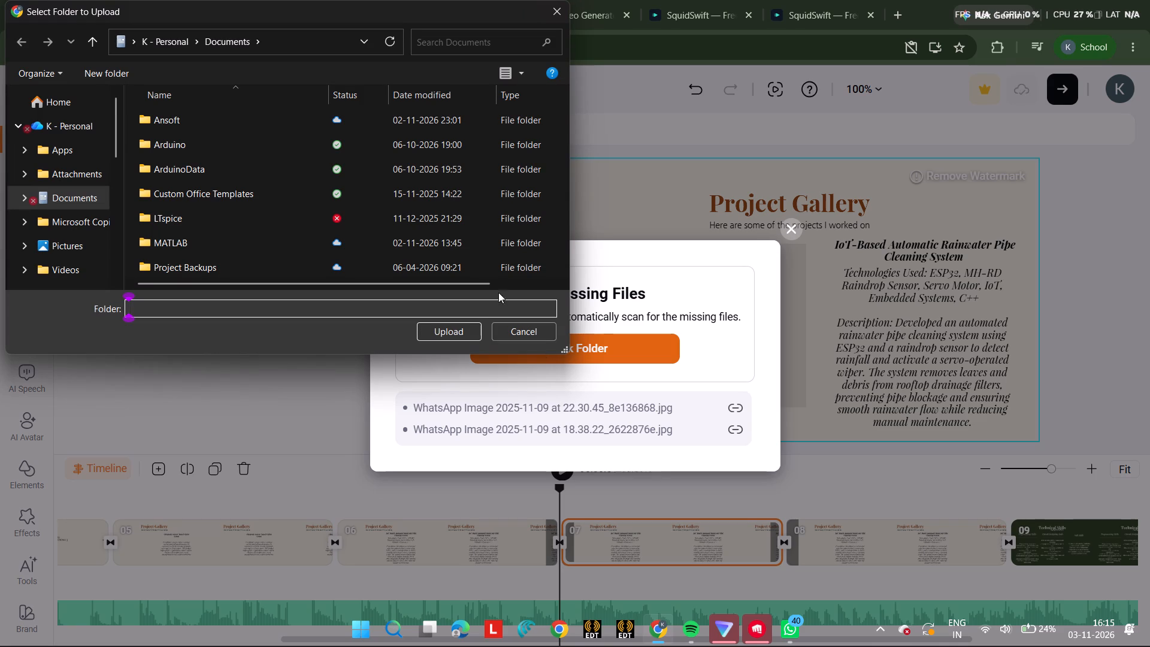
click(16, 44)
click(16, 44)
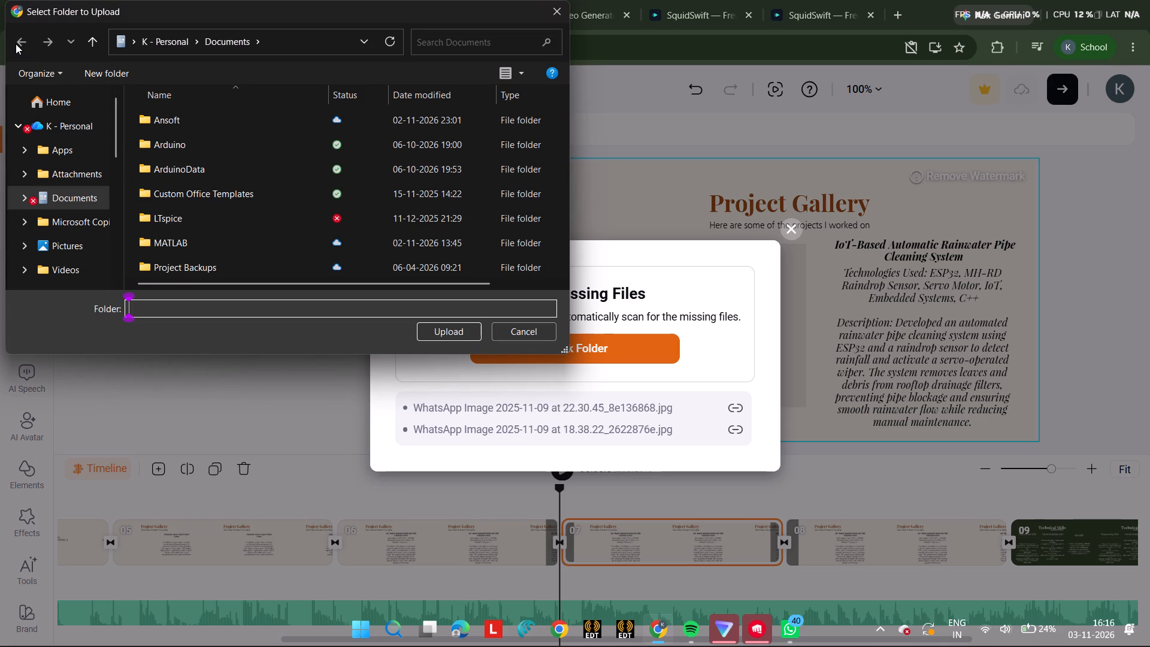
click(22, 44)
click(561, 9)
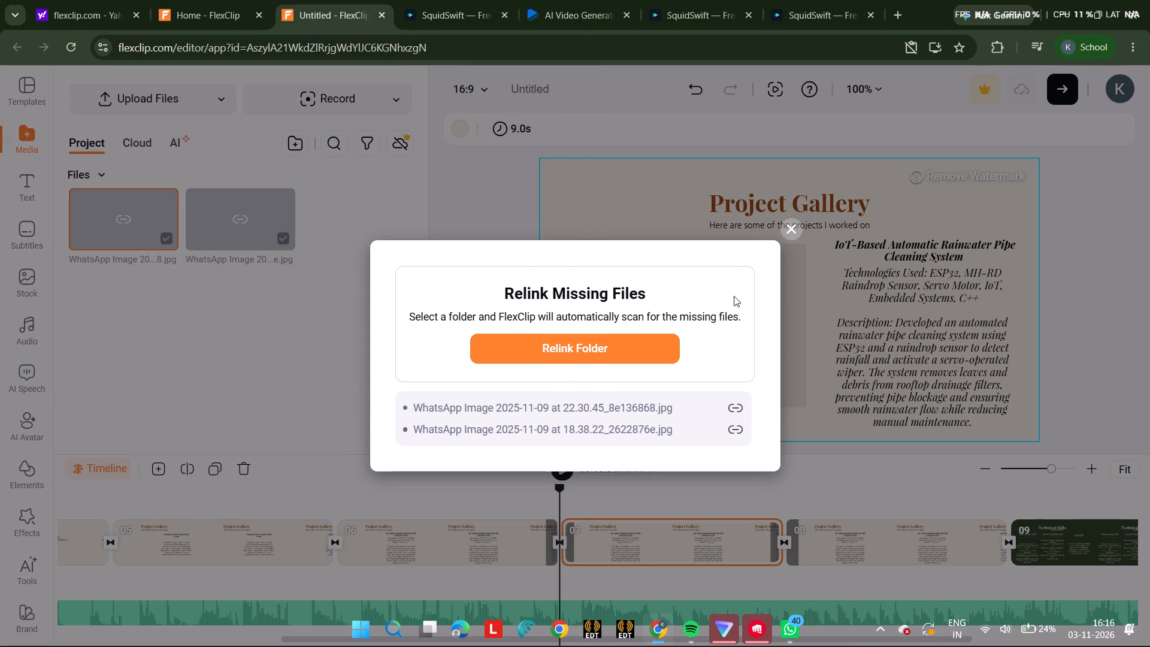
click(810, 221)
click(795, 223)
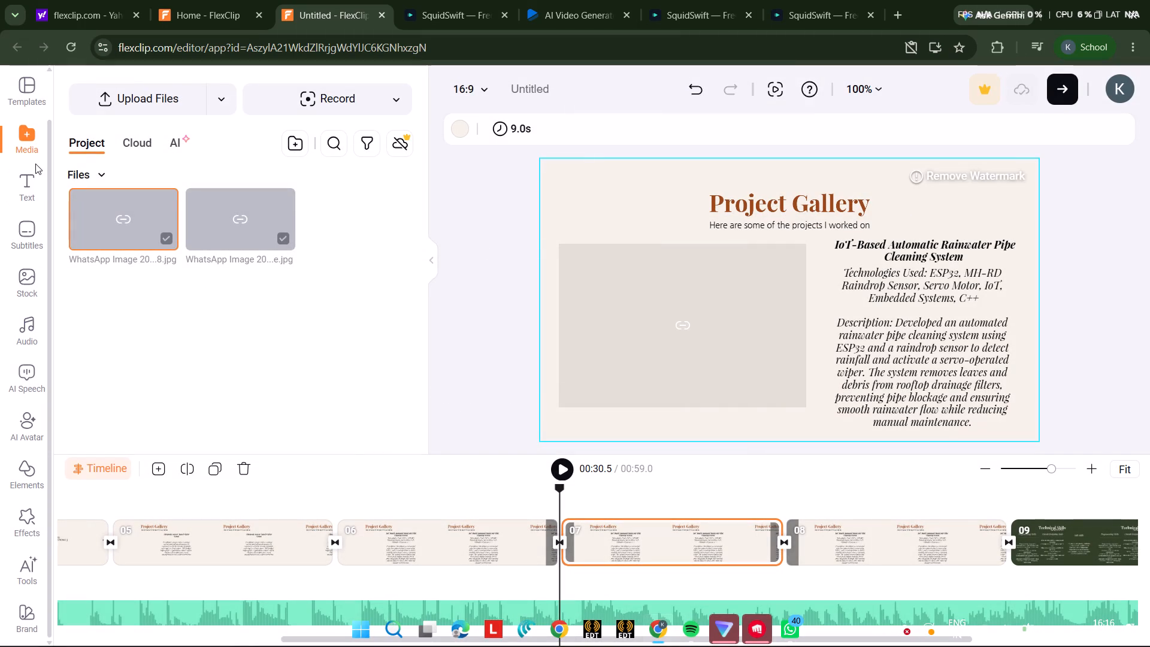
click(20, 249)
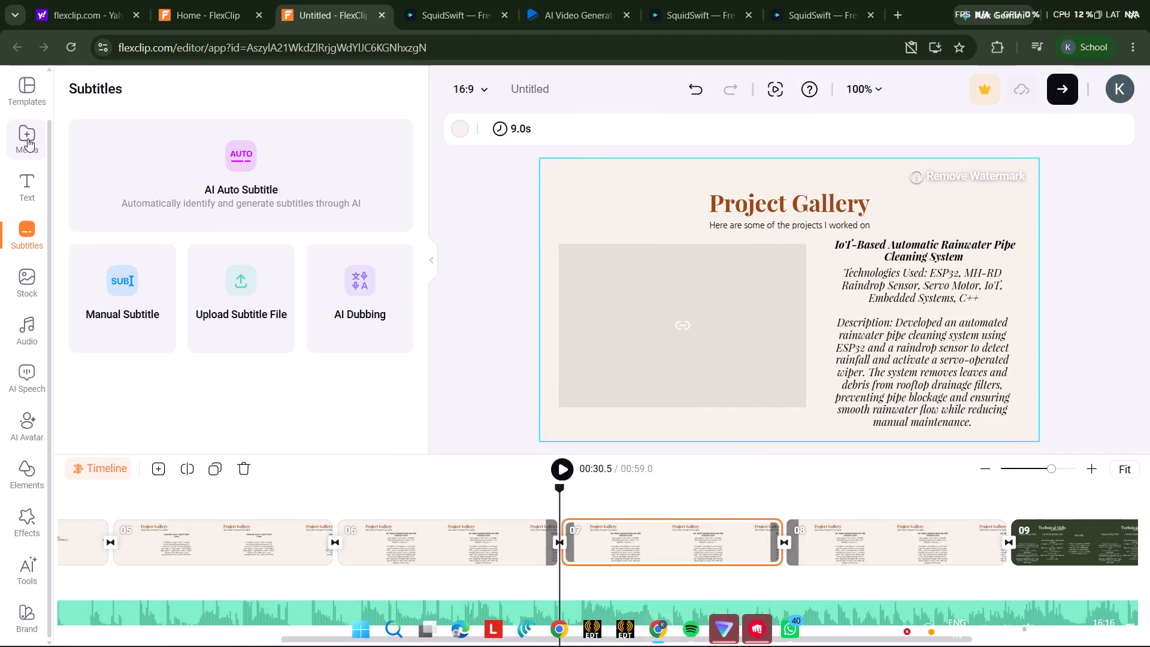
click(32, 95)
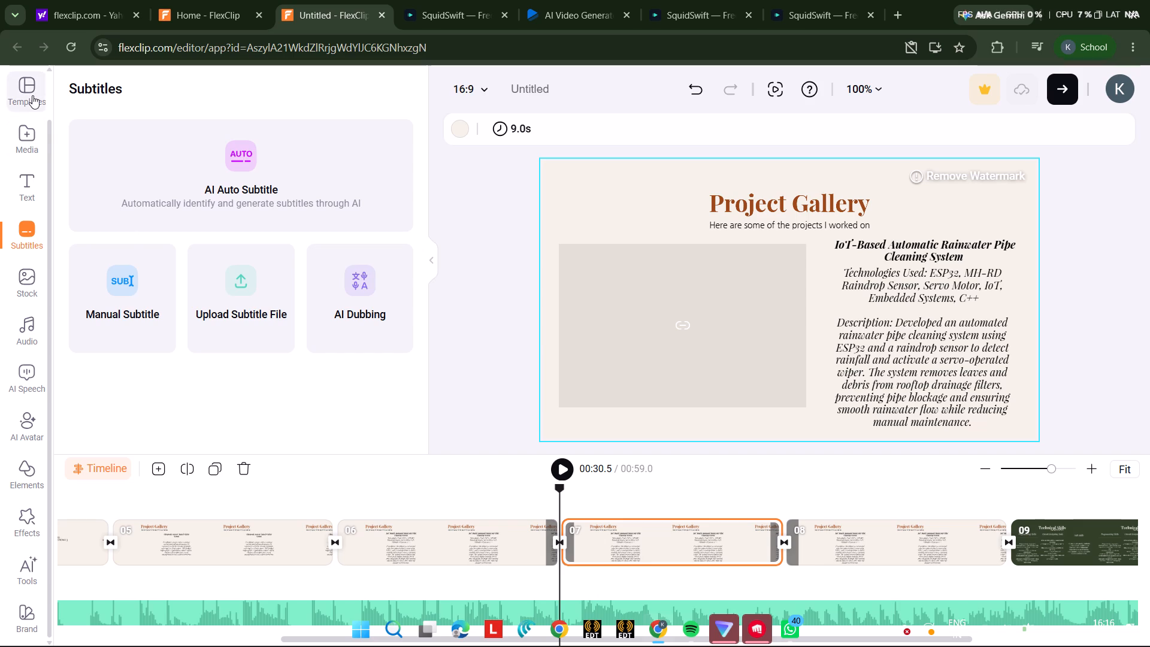
Relink the project's missing WhatsApp image files by choosing the Screenshots folder inside Pictures as the folder to scan.
click(28, 137)
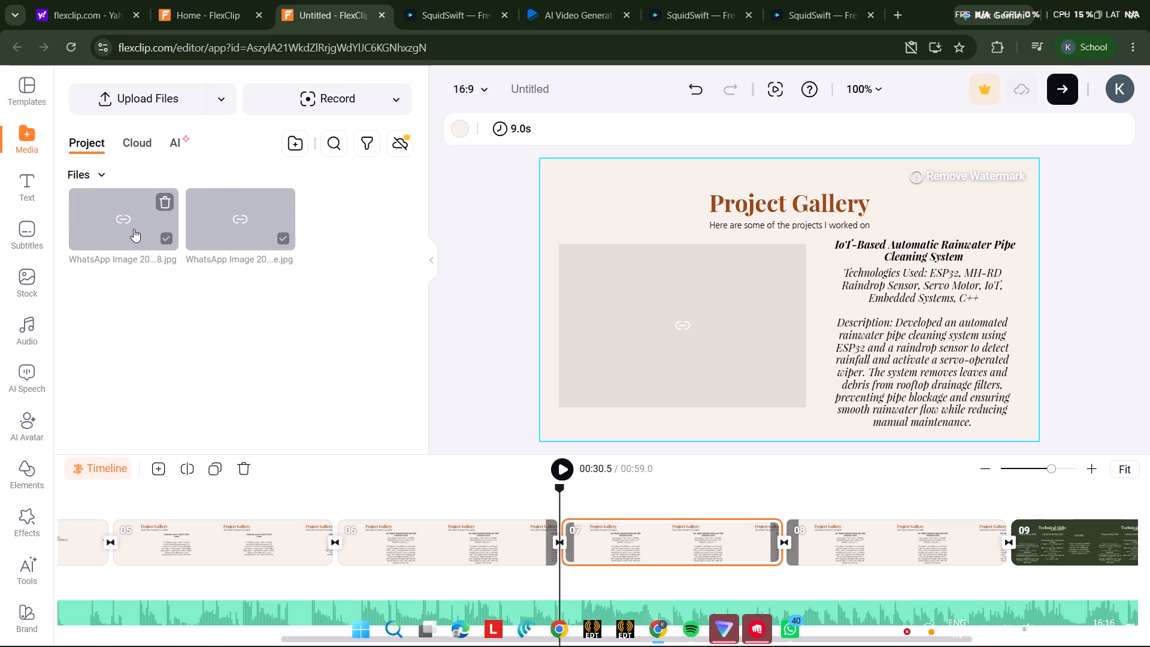
click(135, 230)
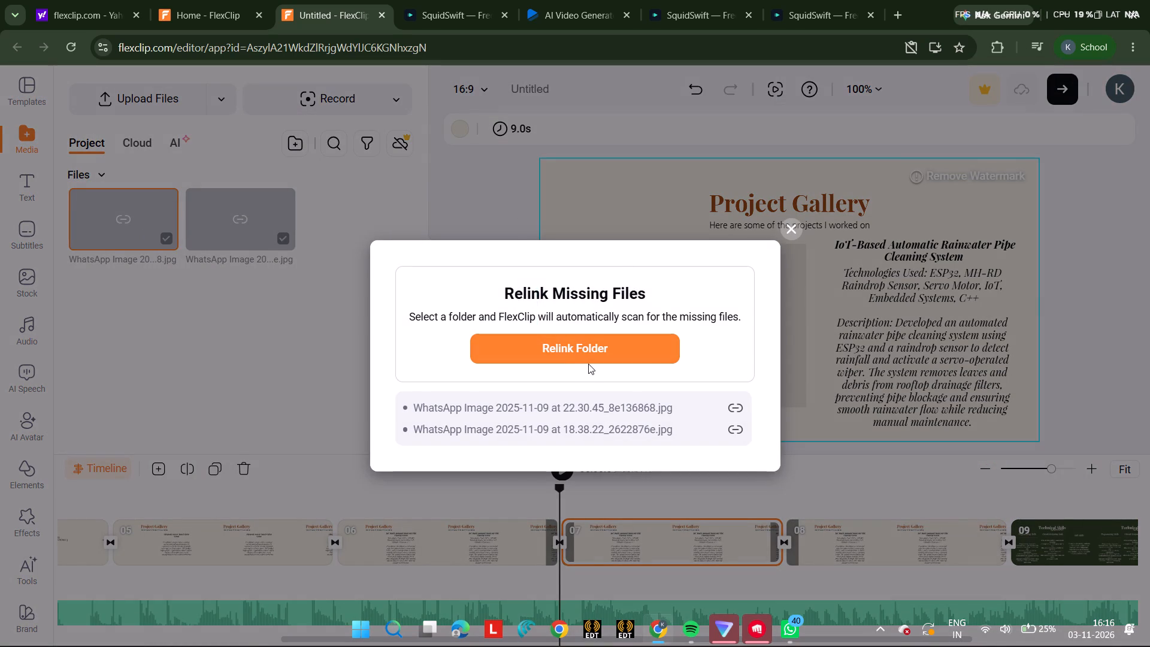
click(583, 353)
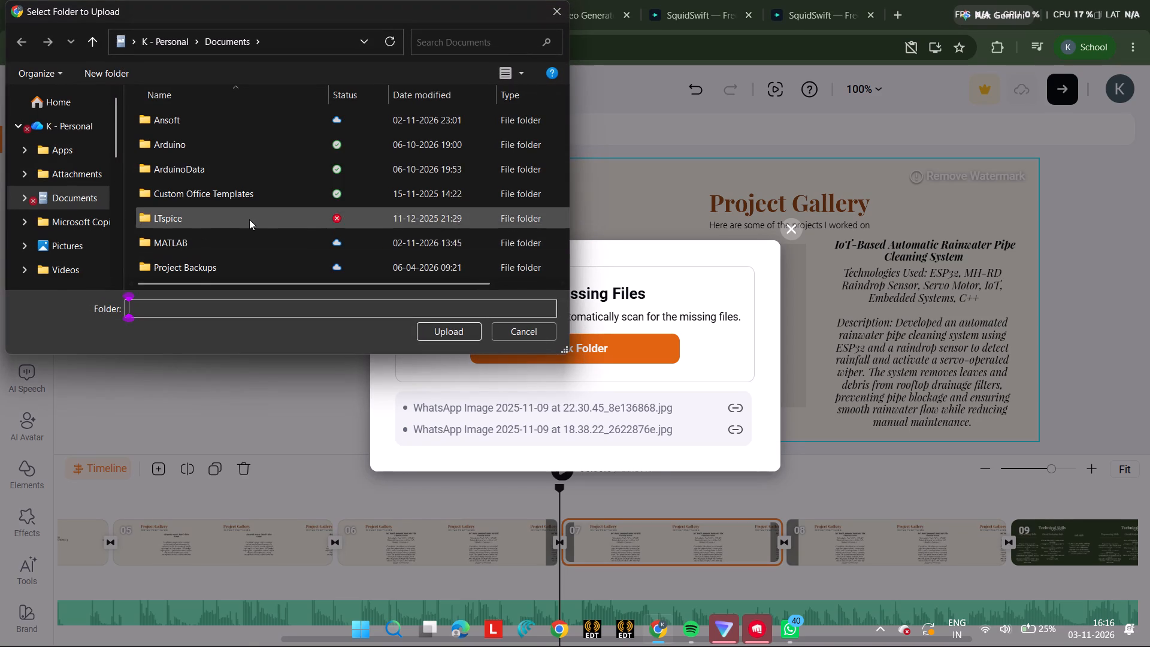
scroll(249, 219, down, 4)
click(72, 104)
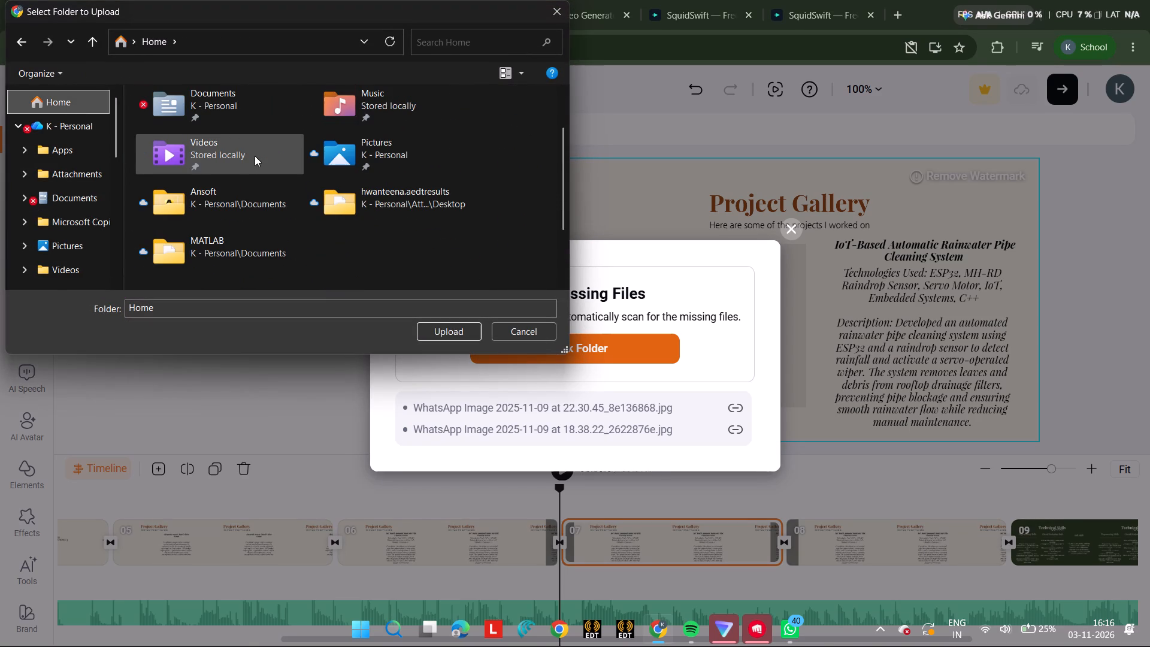
click(256, 111)
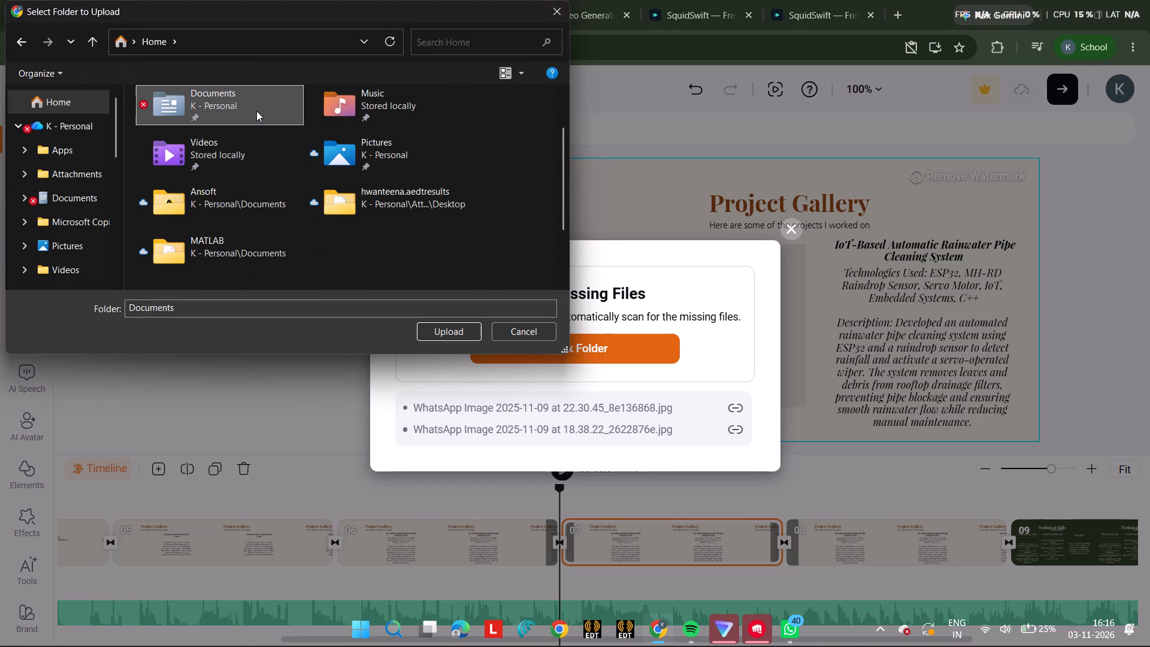
click(256, 111)
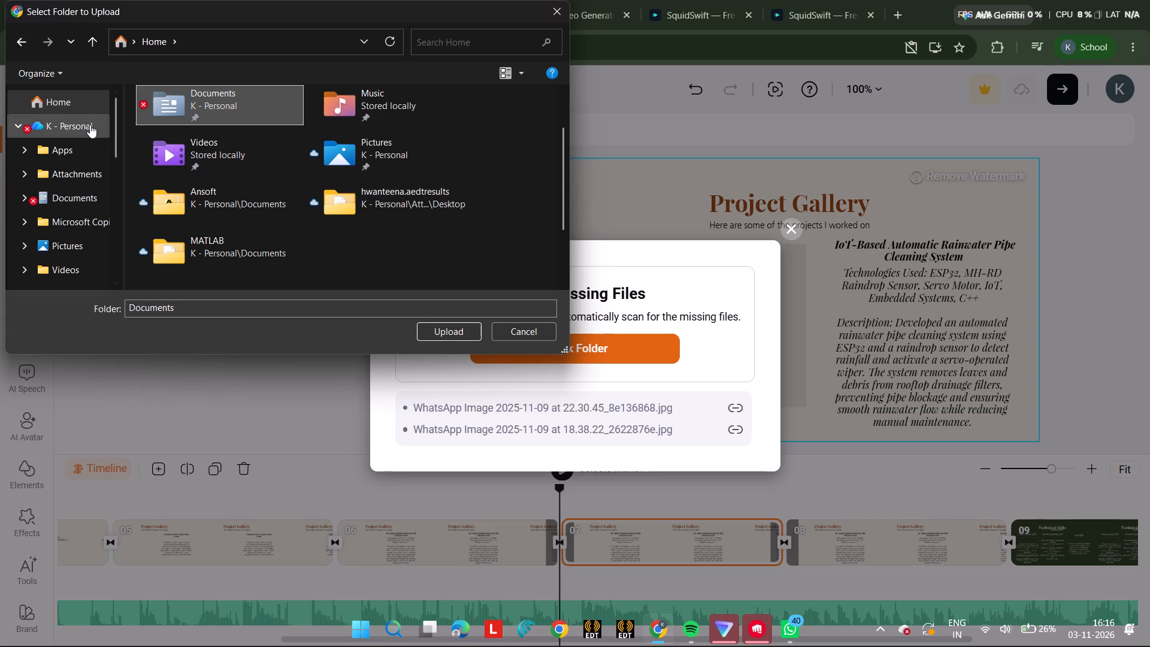
click(68, 125)
click(69, 138)
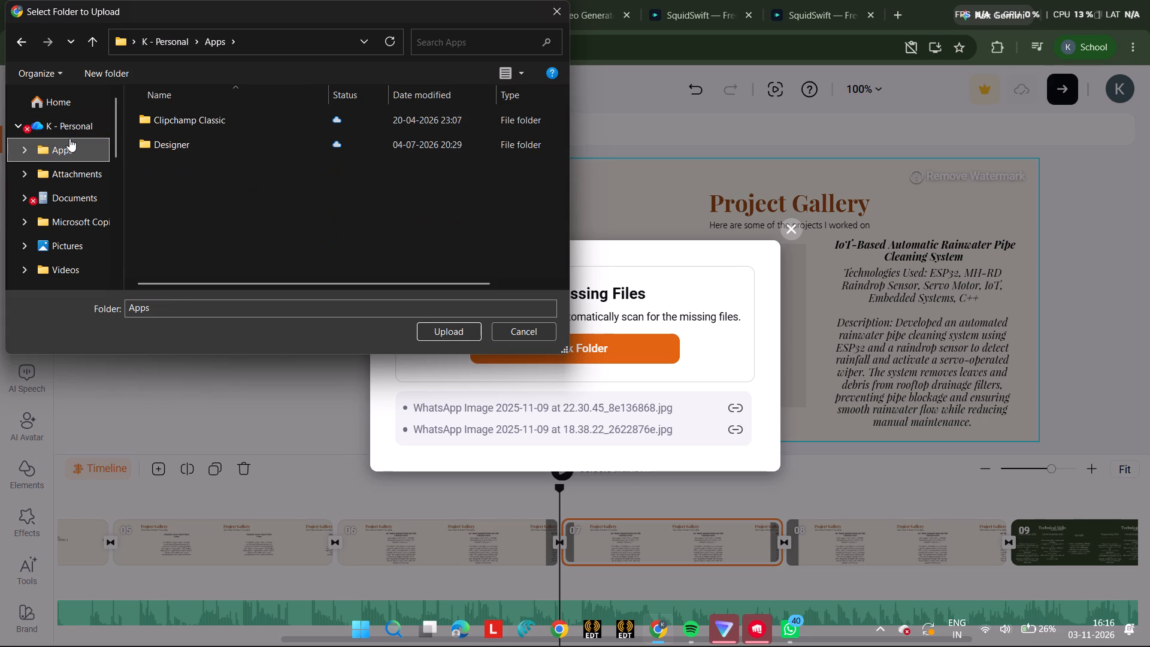
scroll(69, 138, down, 1)
scroll(69, 138, up, 1)
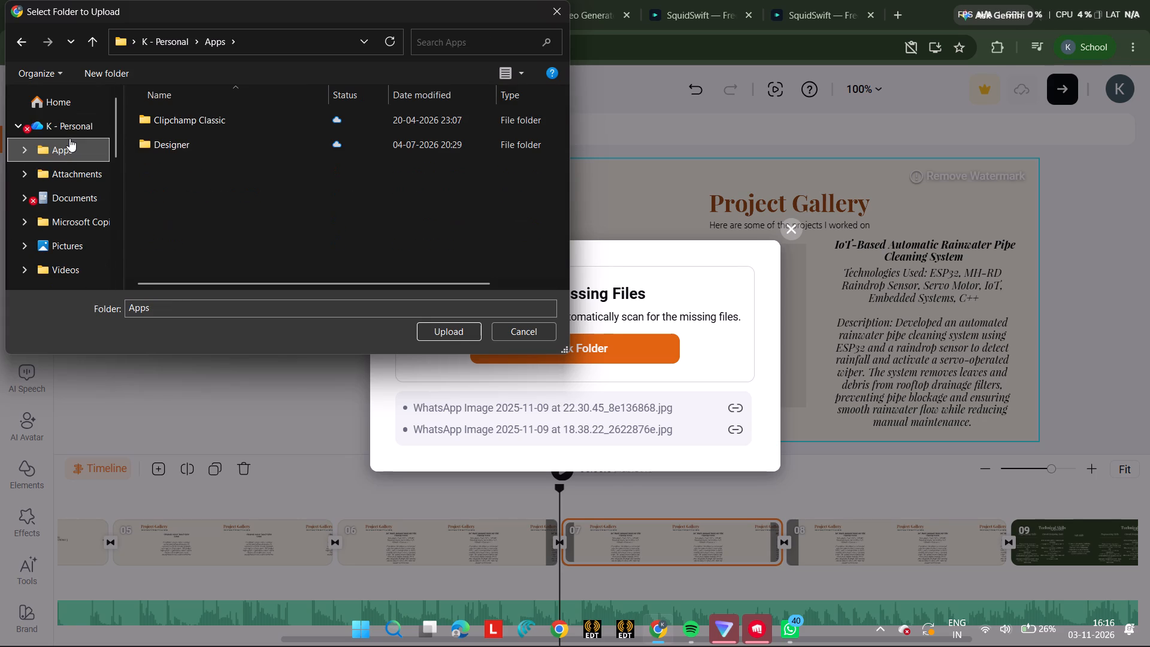
click(76, 236)
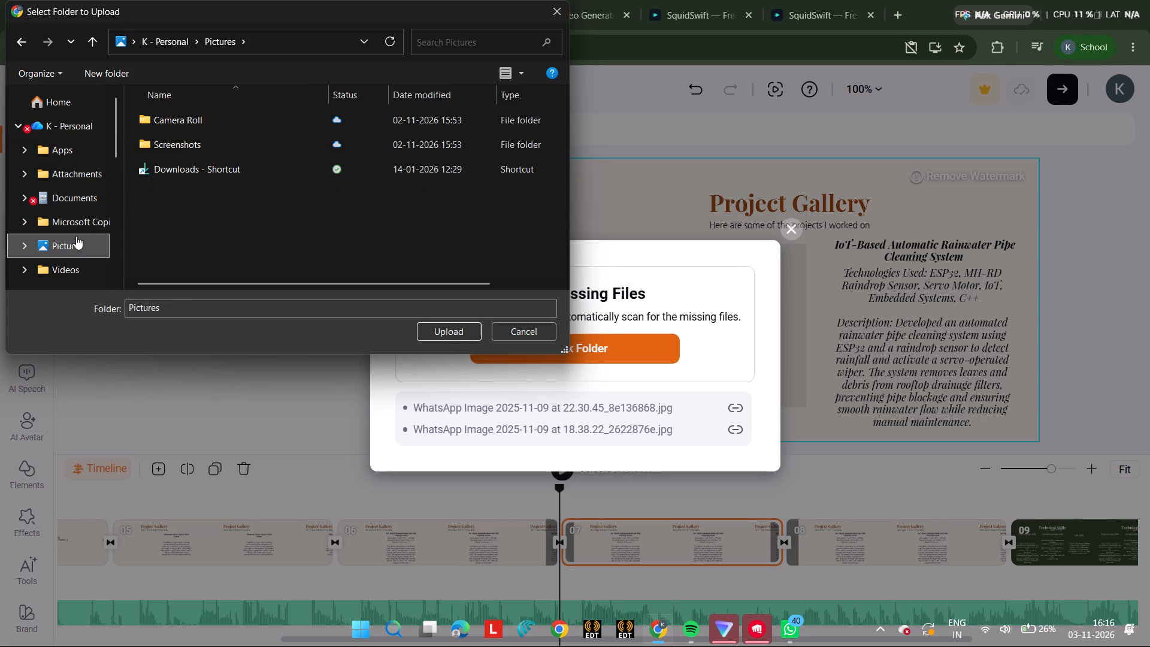
click(229, 149)
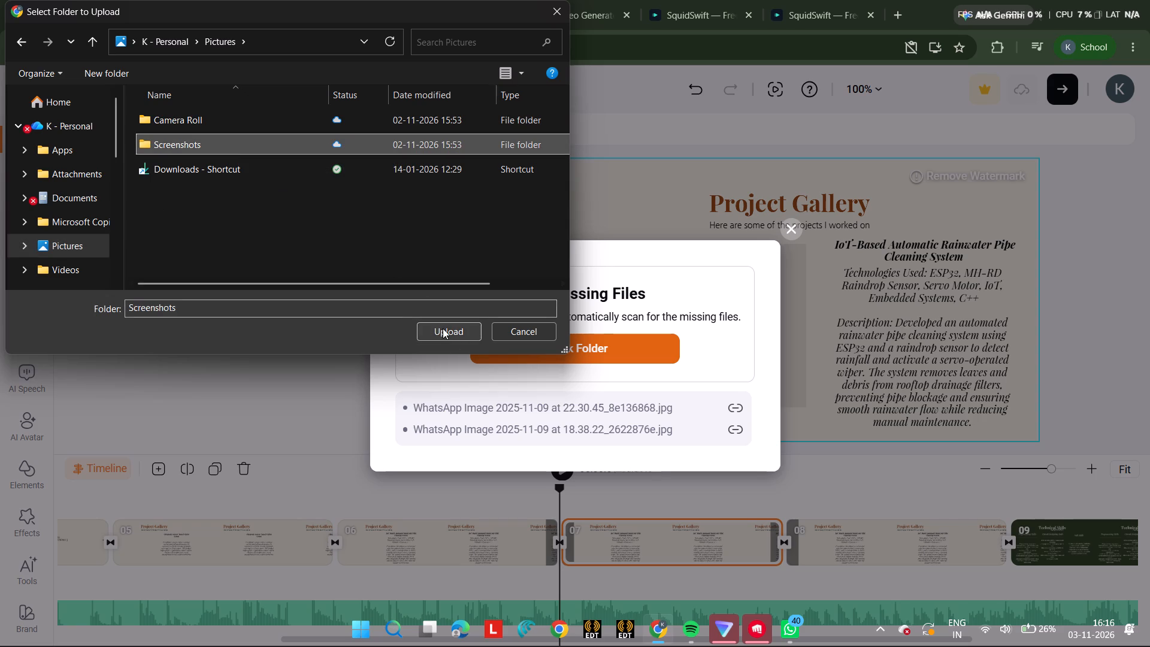
click(443, 327)
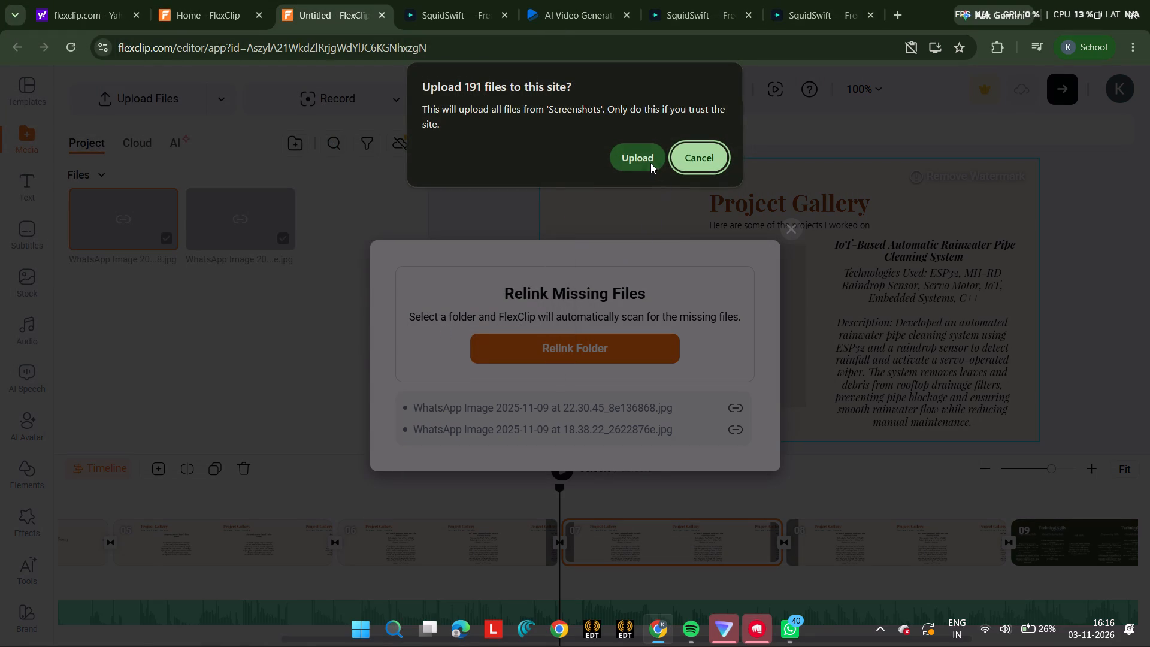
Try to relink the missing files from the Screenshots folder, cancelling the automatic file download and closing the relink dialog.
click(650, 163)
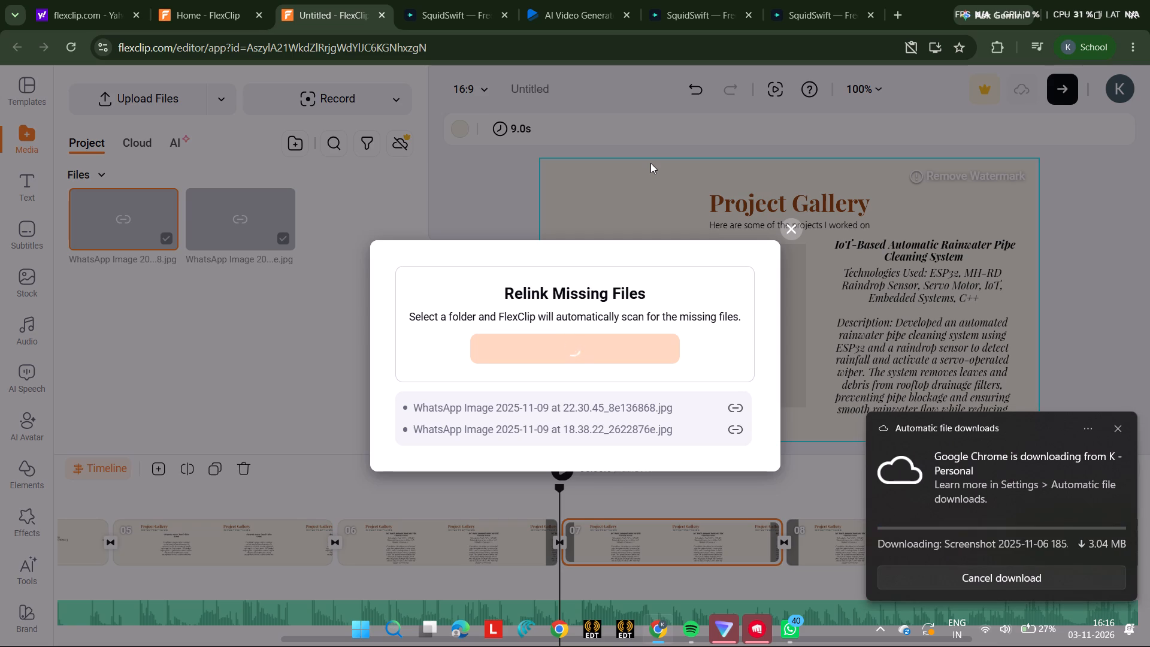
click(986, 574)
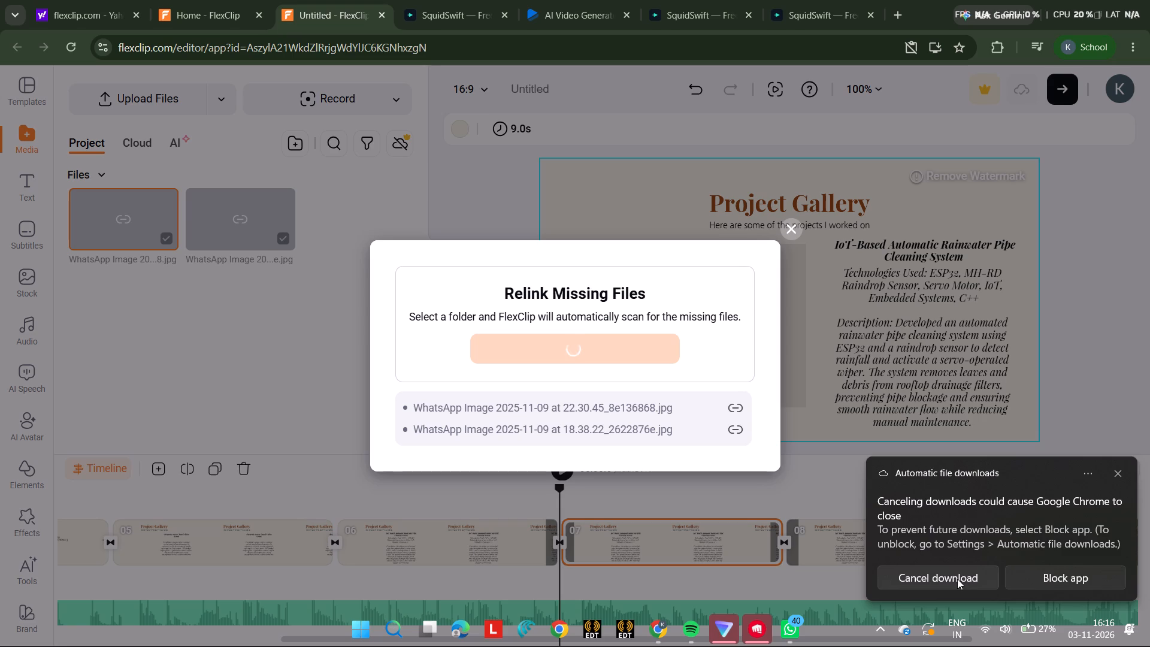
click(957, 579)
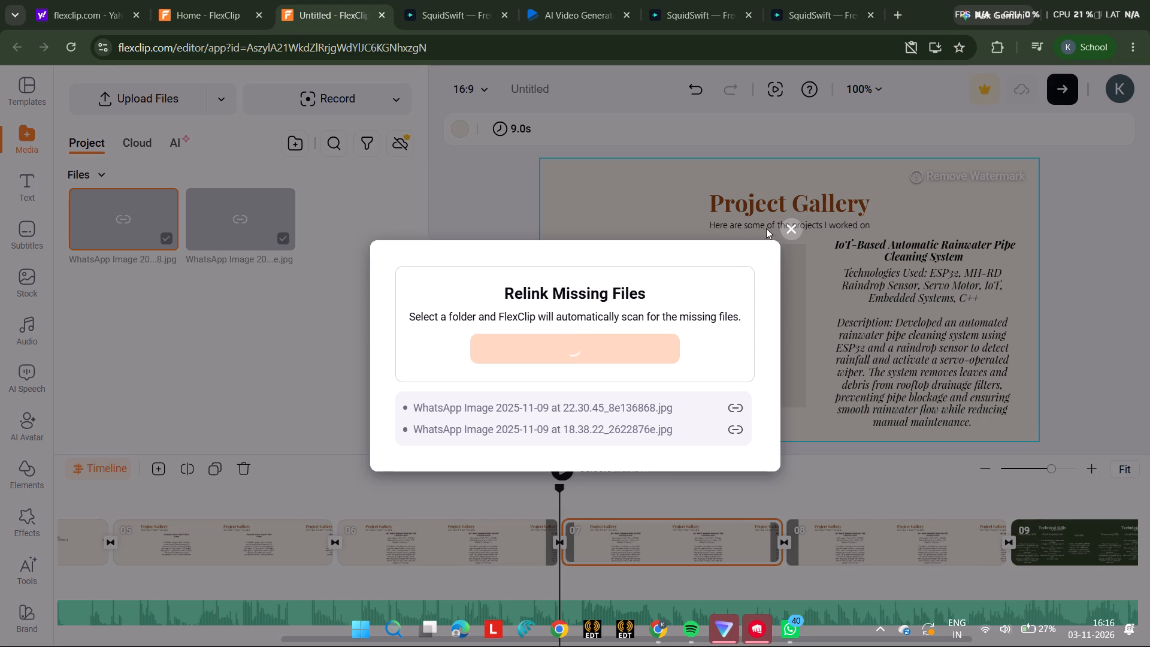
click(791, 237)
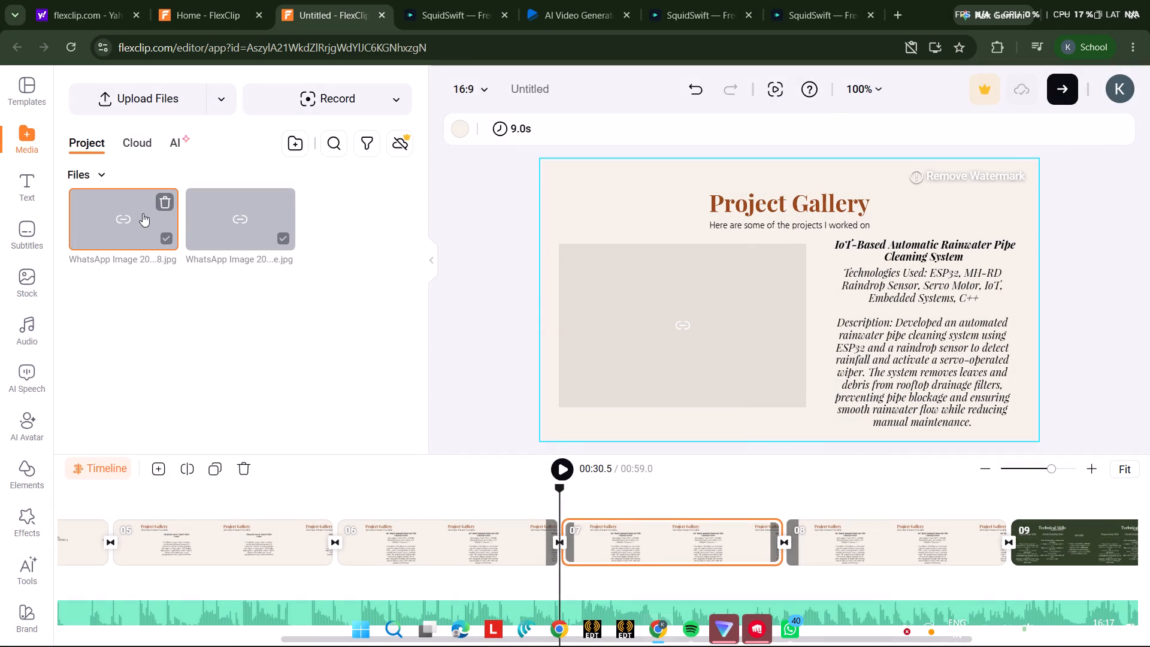
Reopen the missing-files relinking and look through Pictures, Screenshots, Camera Roll and Downloads for the folder holding the WhatsApp images.
click(129, 199)
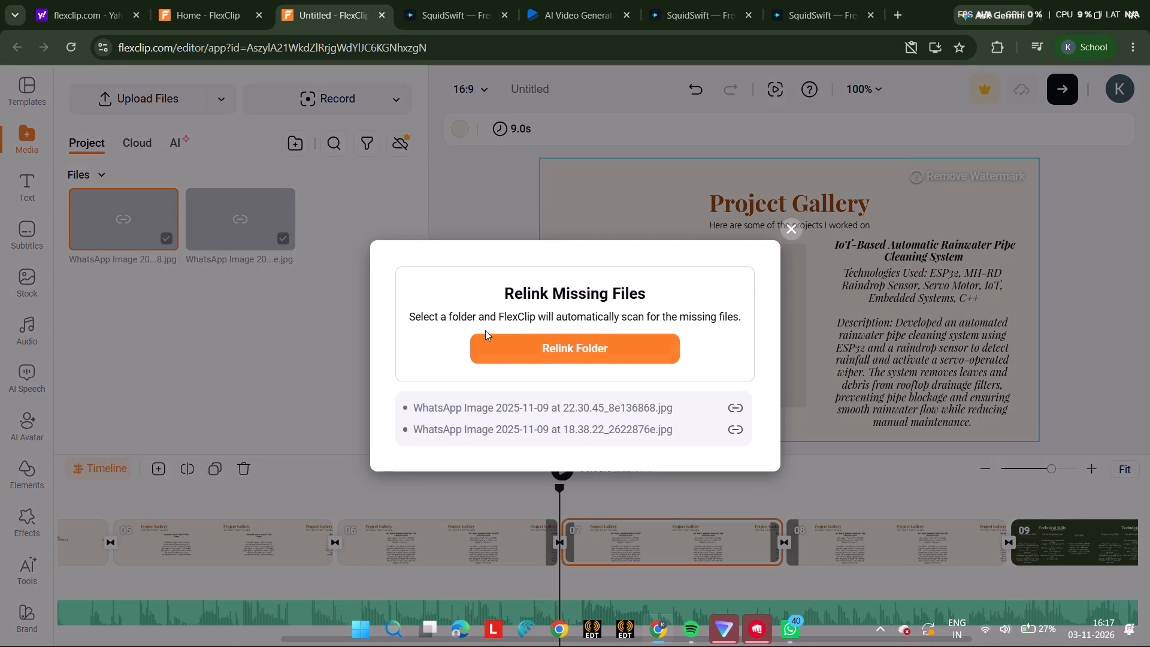
click(509, 334)
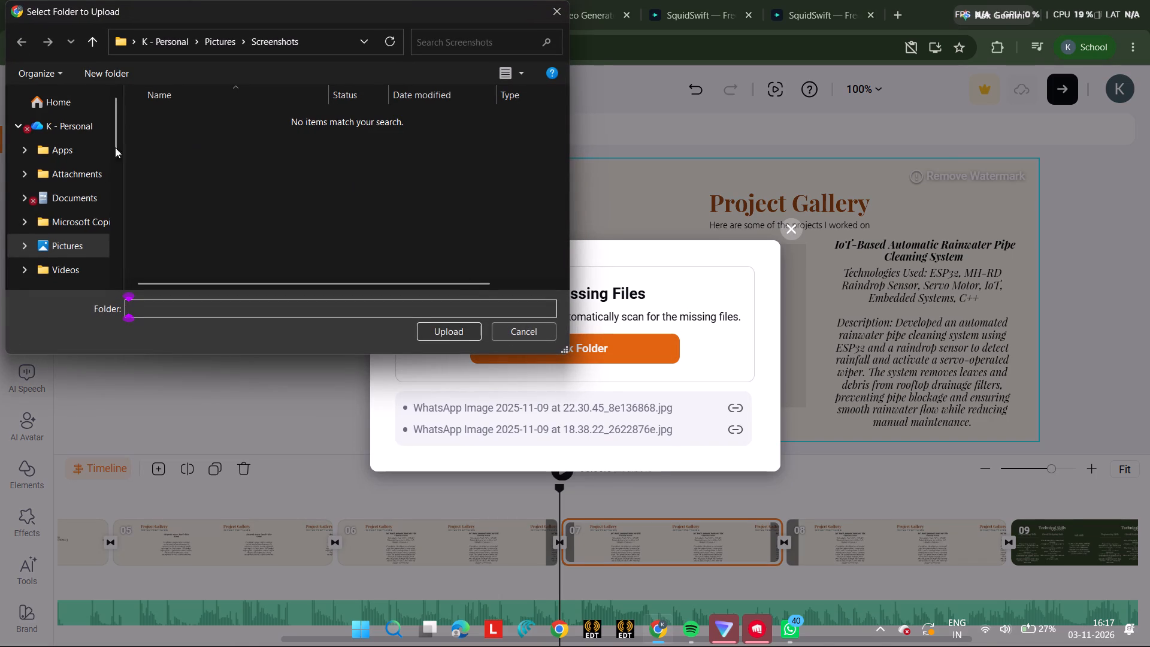
click(71, 250)
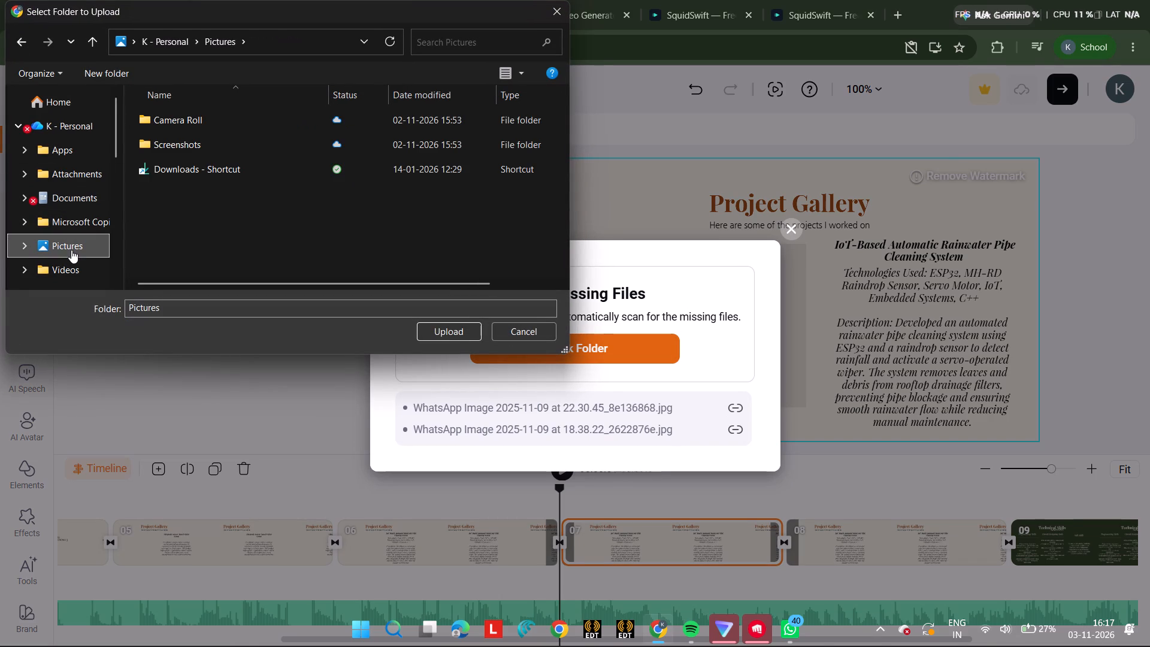
click(221, 149)
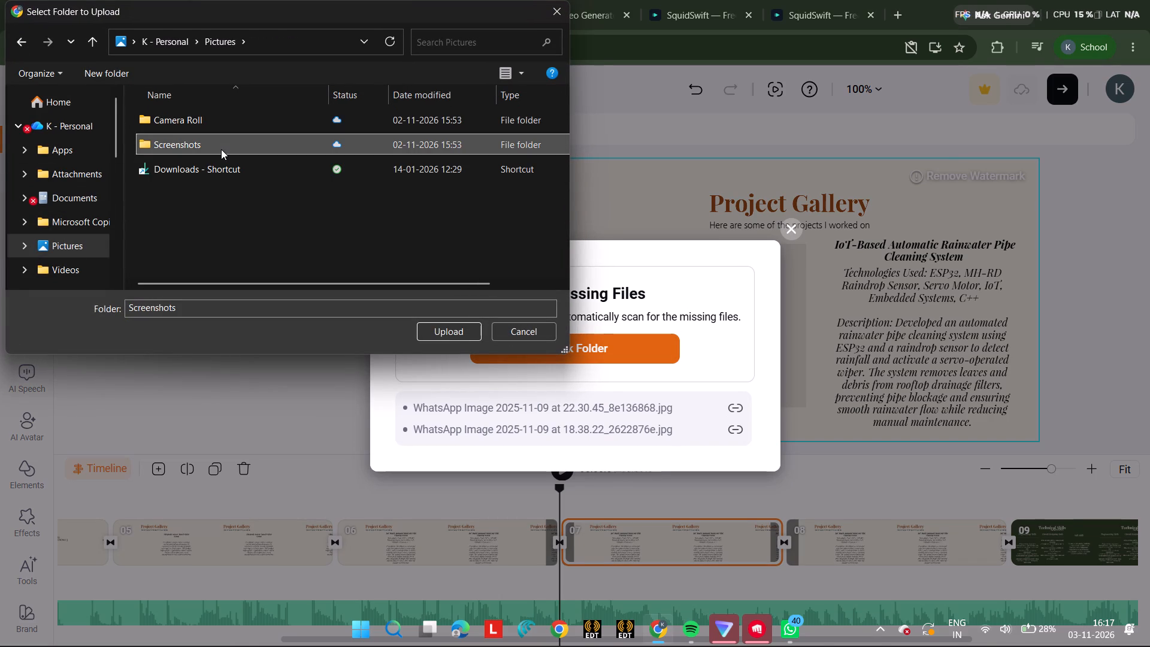
double_click(221, 149)
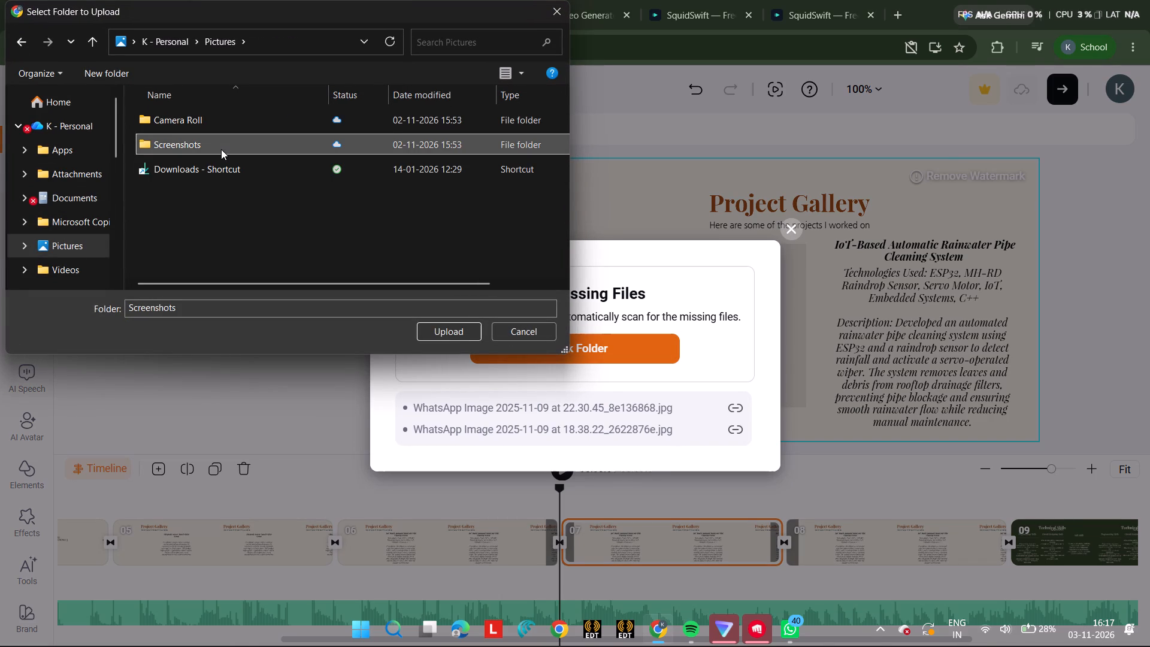
click(78, 241)
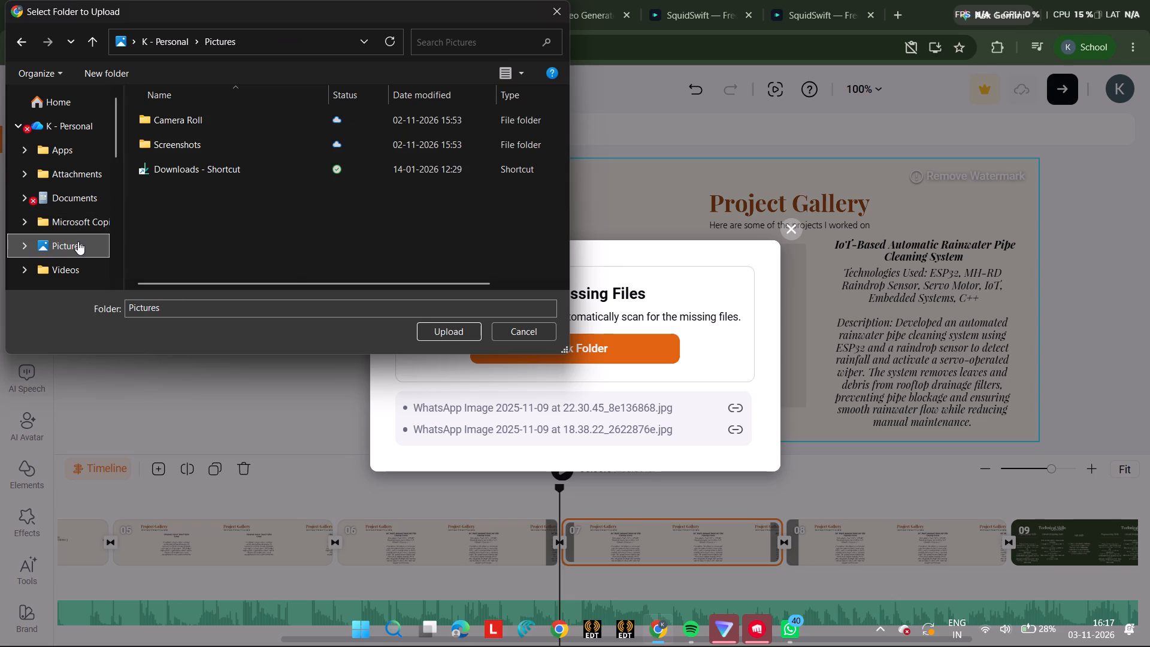
double_click(150, 117)
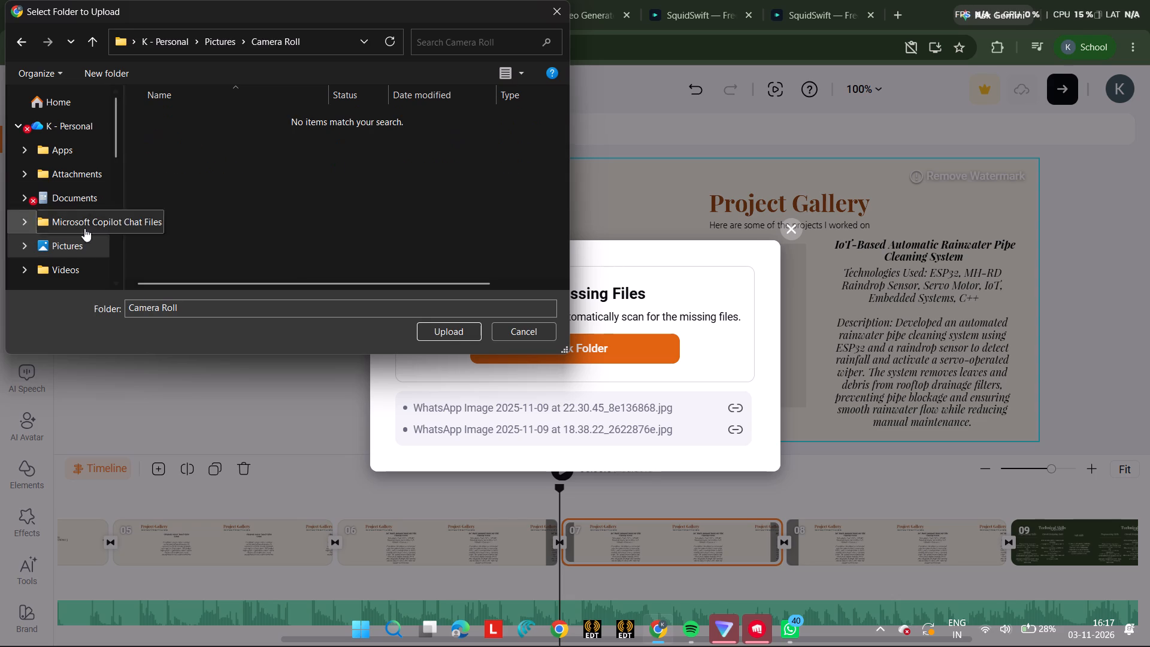
double_click(79, 251)
double_click(190, 170)
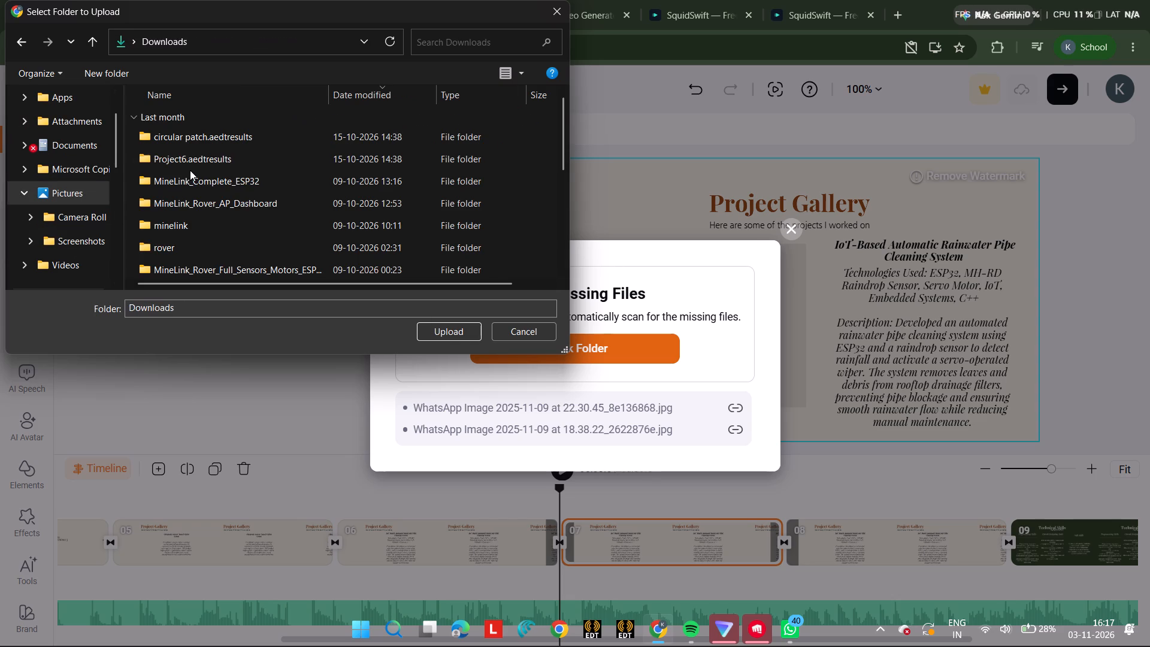
scroll(190, 170, down, 1)
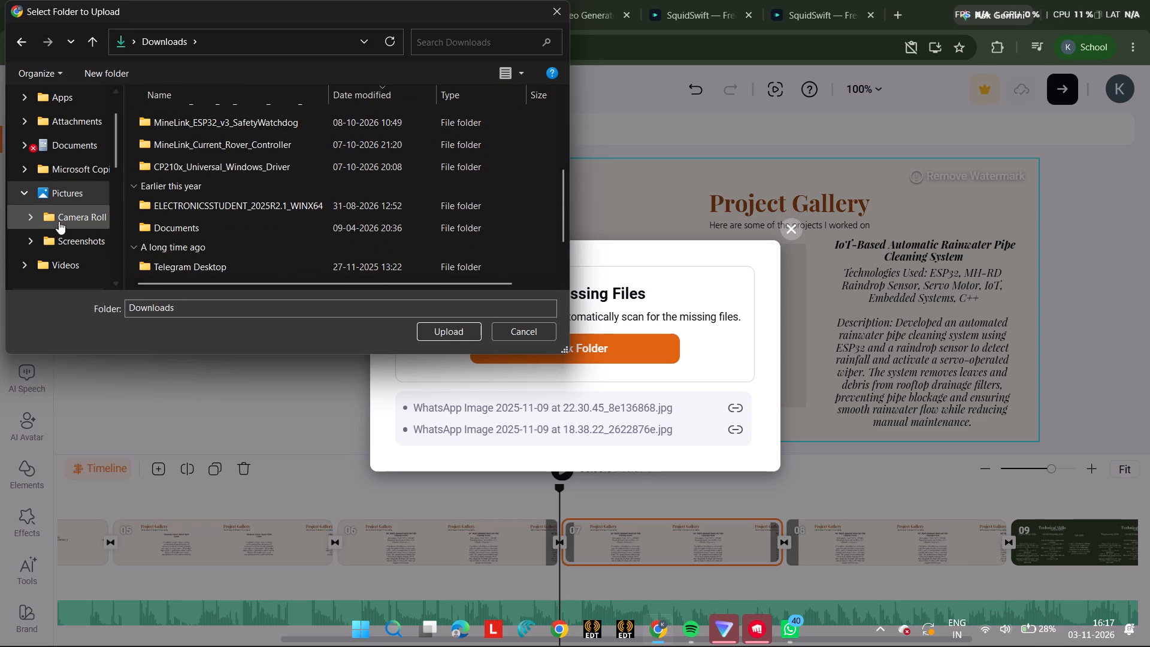
Check Screenshots, Camera Roll, Network and the Windows-SSD (C:) drive for the folder holding the missing WhatsApp images.
click(66, 250)
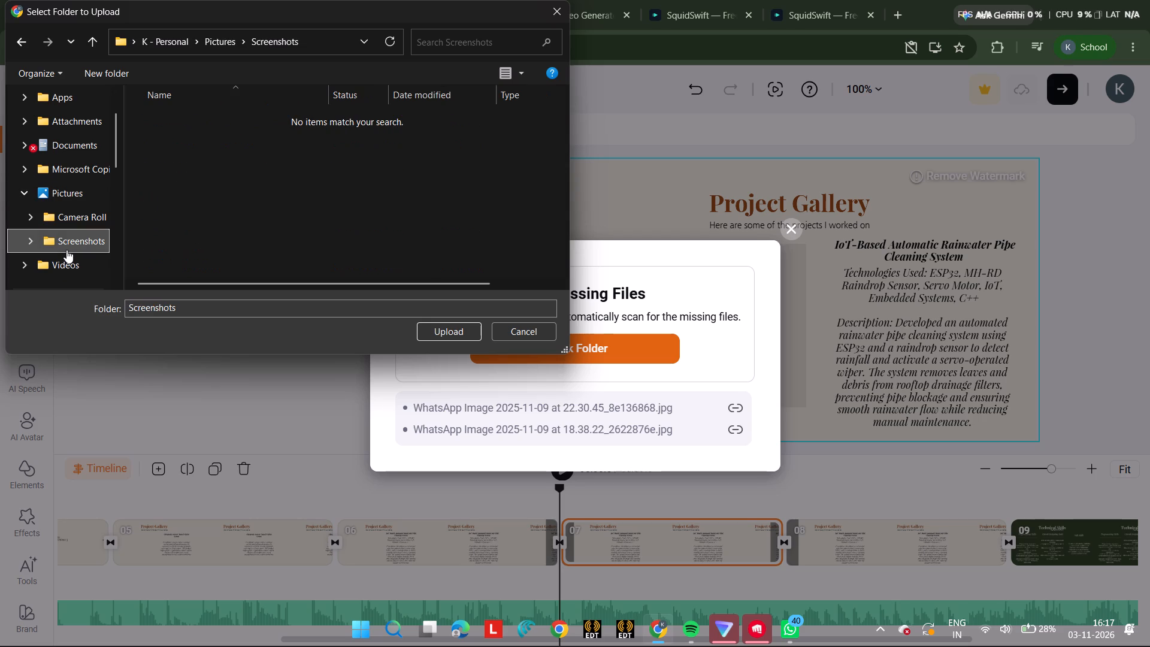
scroll(59, 232, up, 5)
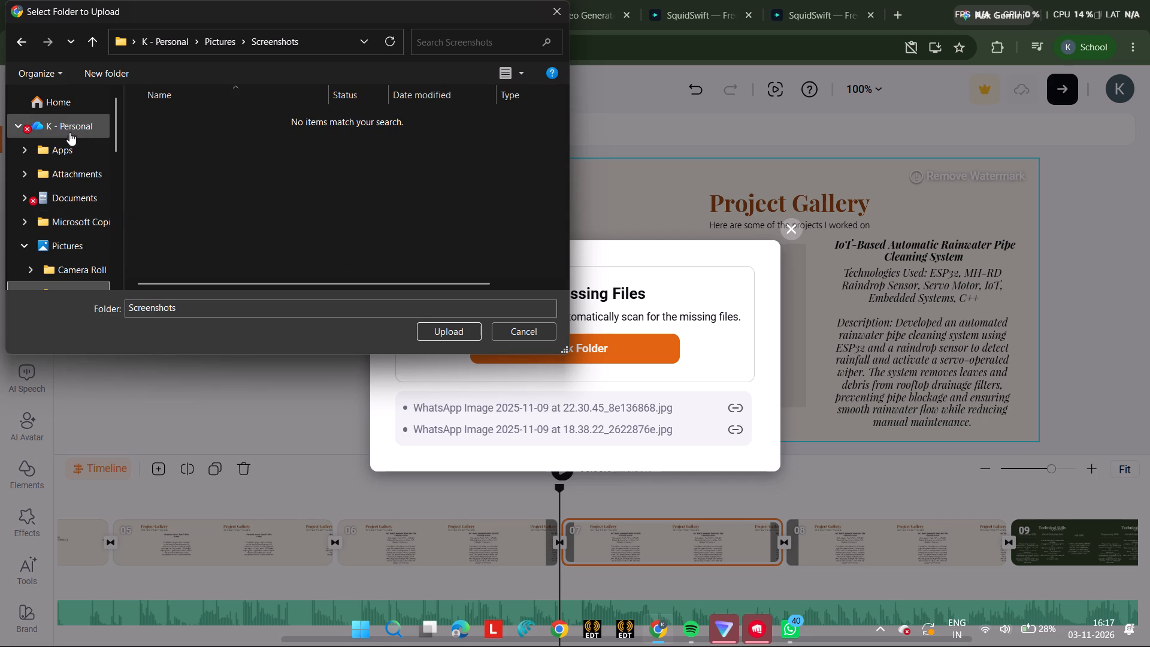
scroll(71, 206, down, 1)
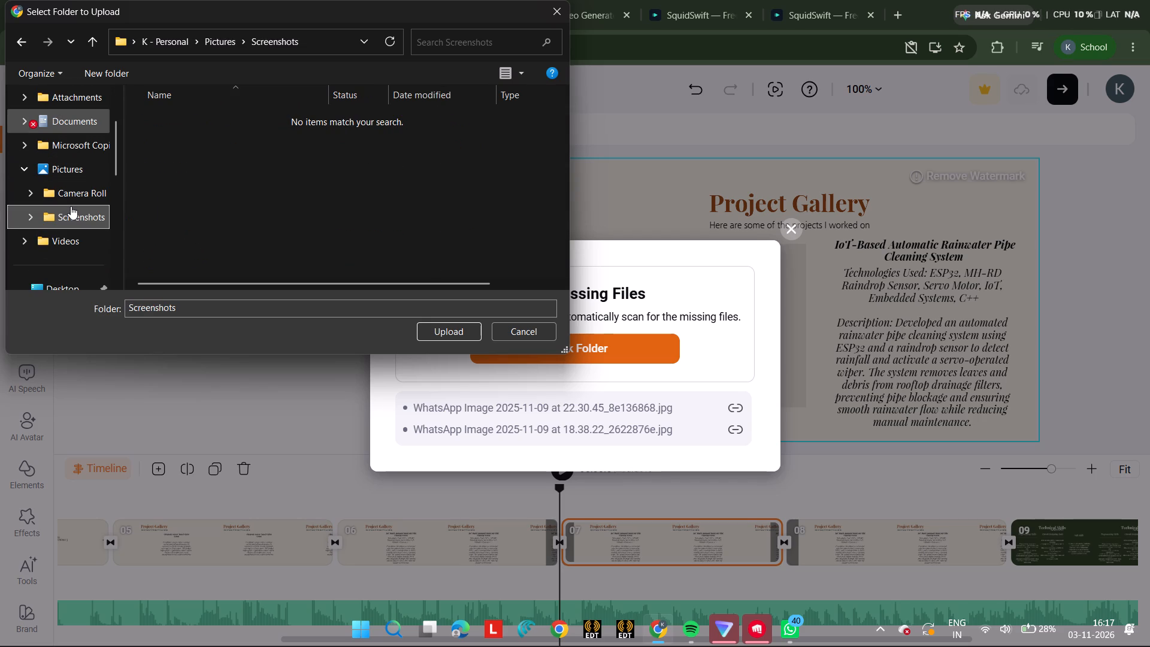
click(72, 167)
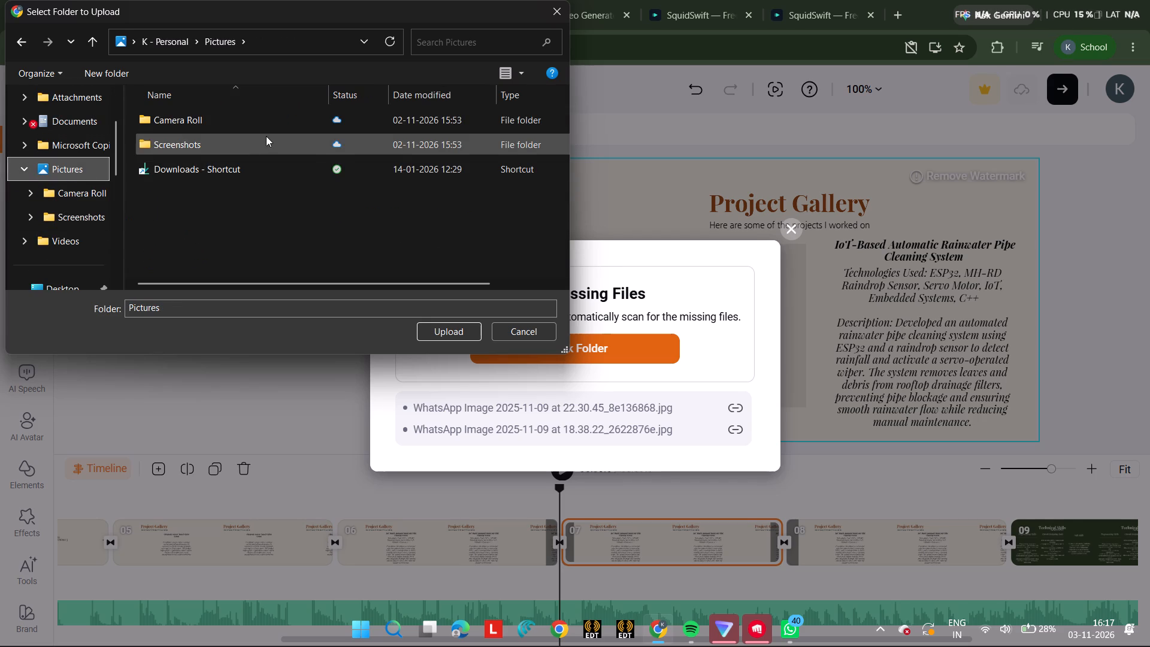
double_click(281, 122)
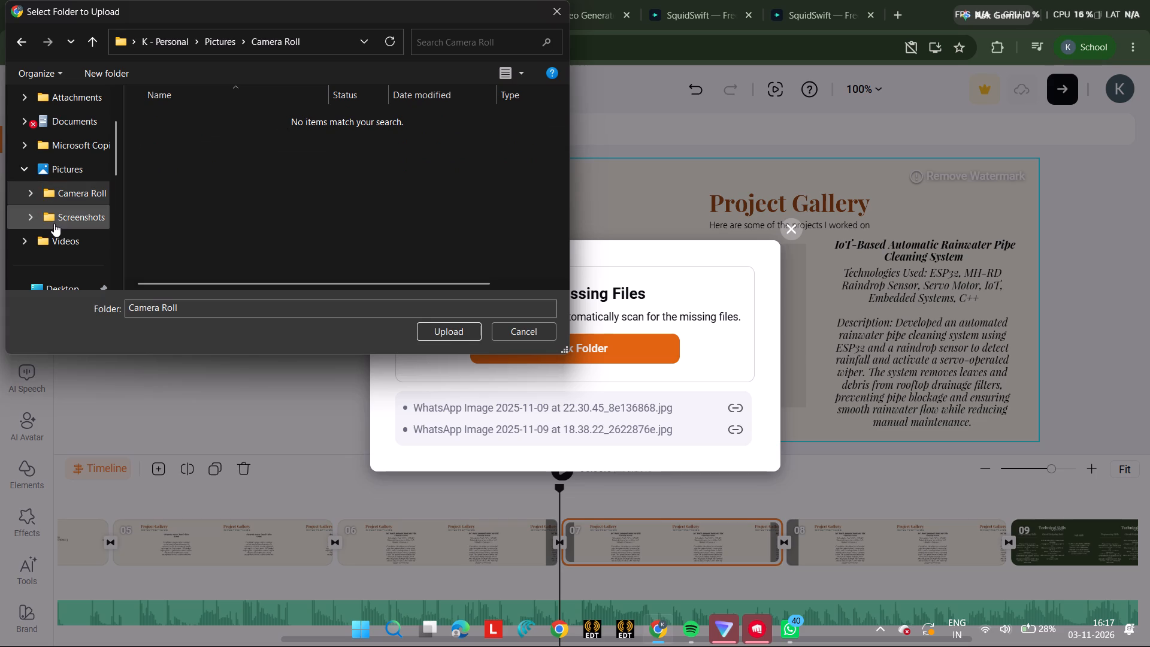
click(59, 225)
click(60, 240)
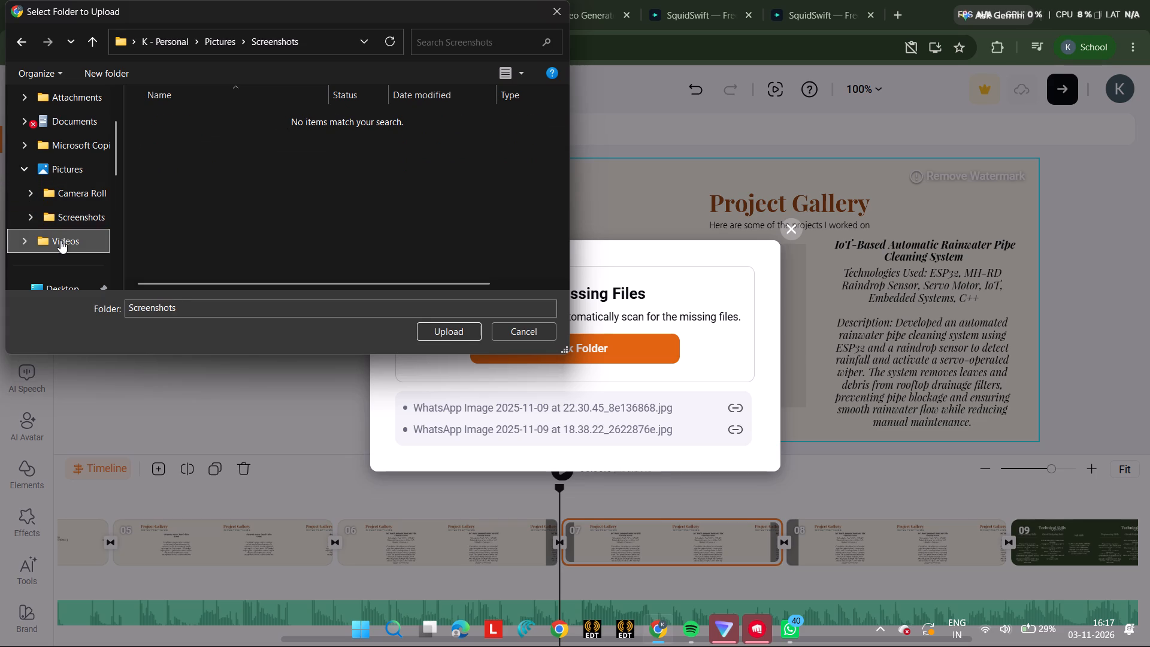
scroll(60, 240, down, 3)
click(60, 240)
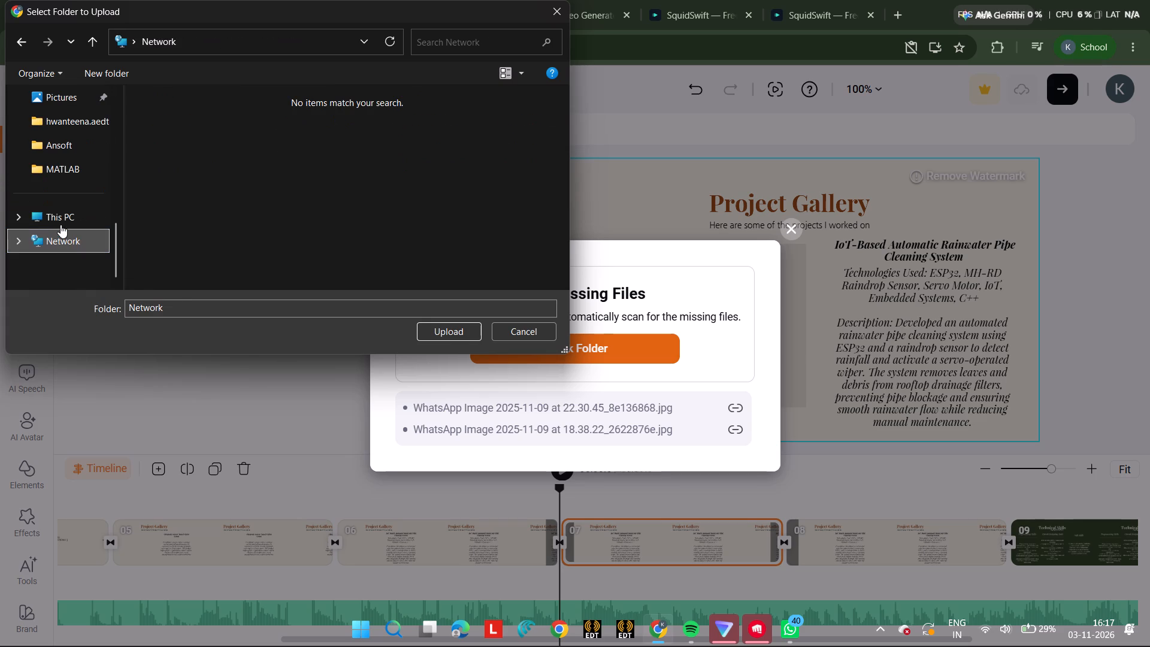
double_click(60, 225)
double_click(196, 132)
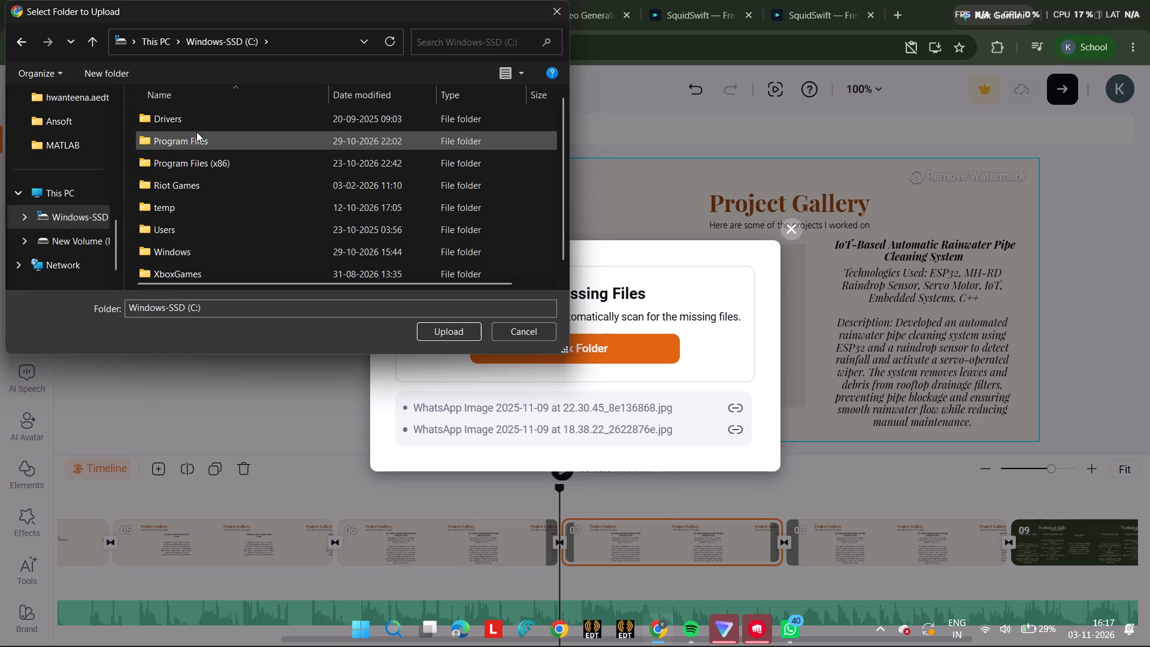
scroll(196, 132, down, 4)
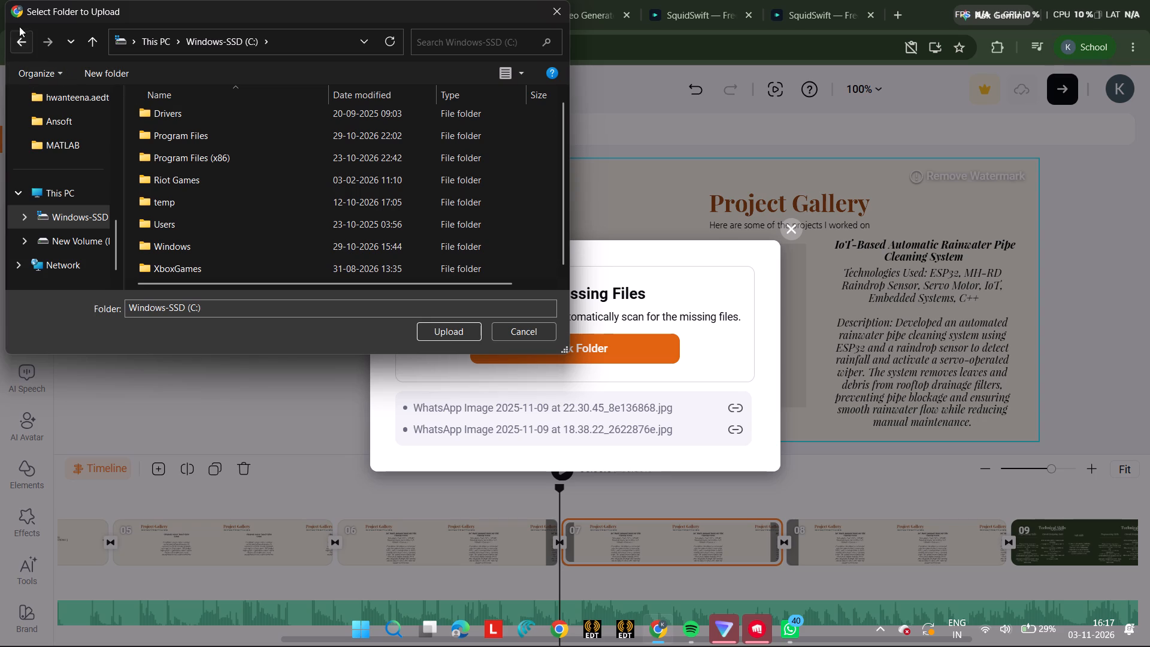
click(20, 39)
scroll(81, 147, up, 8)
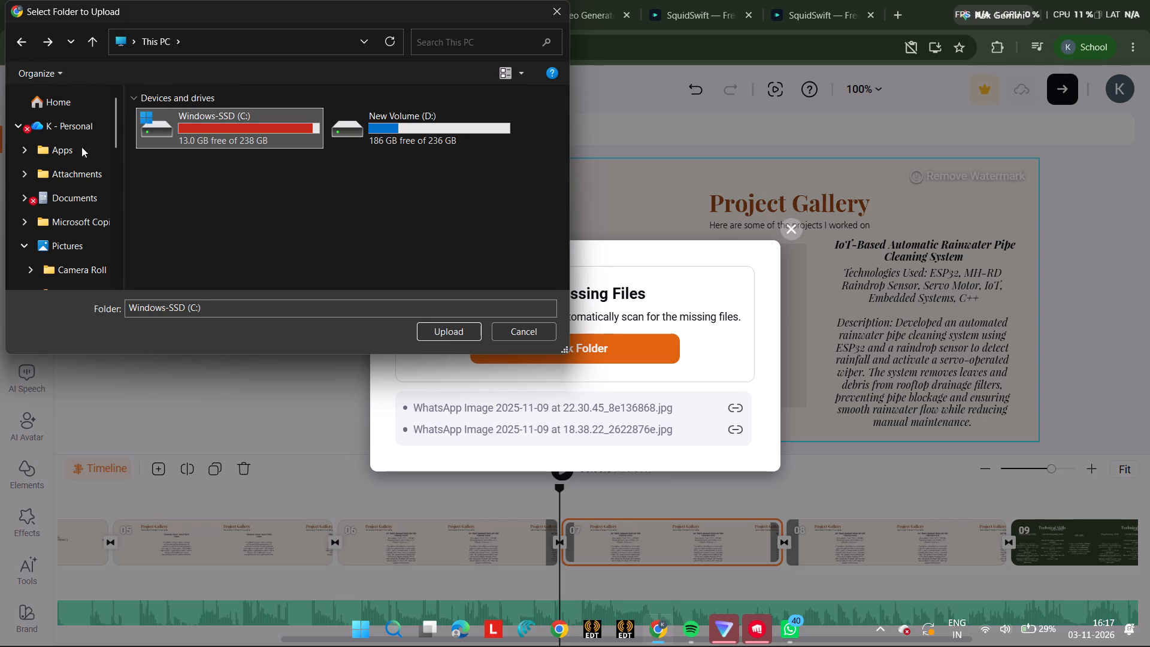
Look through the Home, Pictures and Downloads folders for the missing images, and cancel the folder selection.
click(72, 108)
click(70, 121)
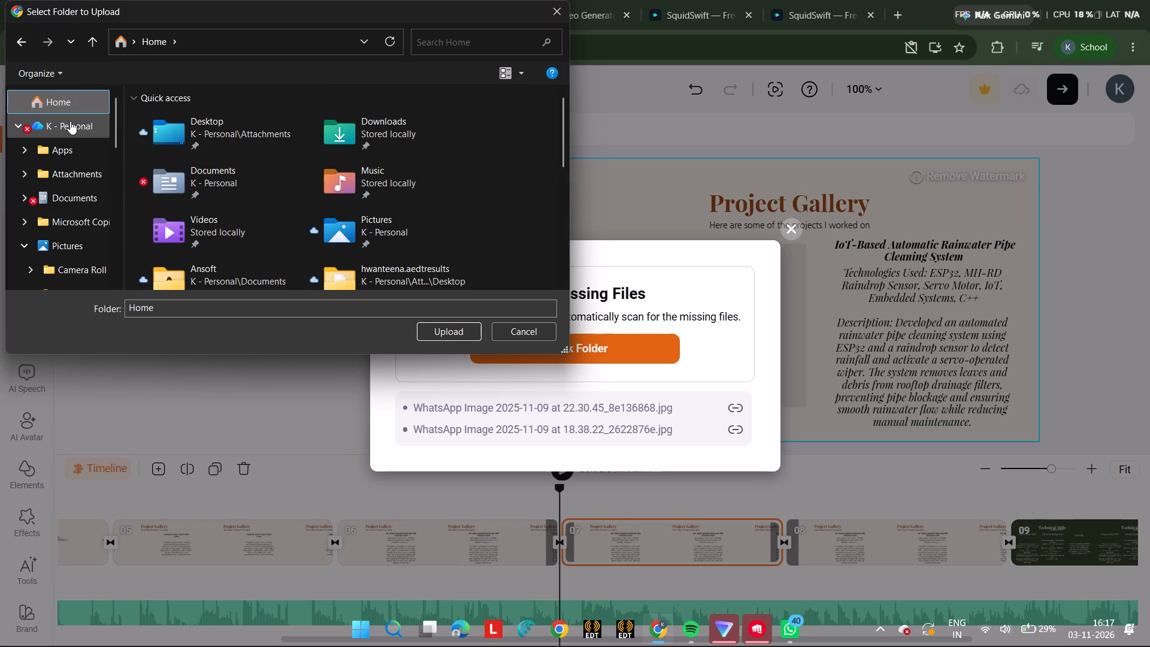
click(94, 102)
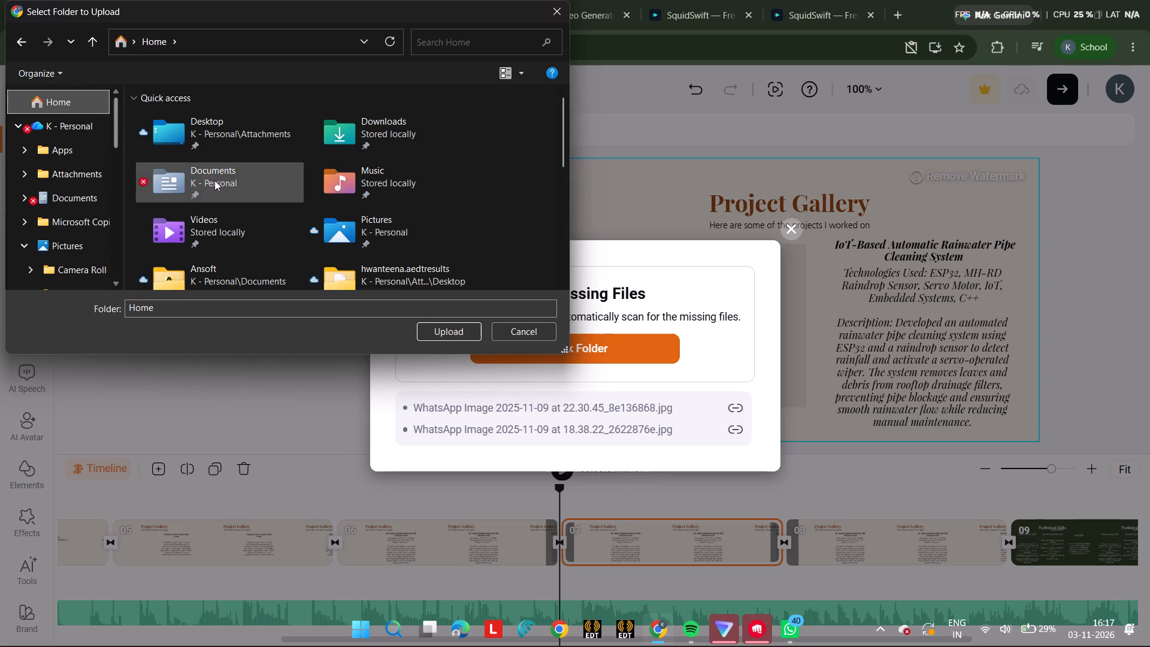
scroll(223, 190, down, 1)
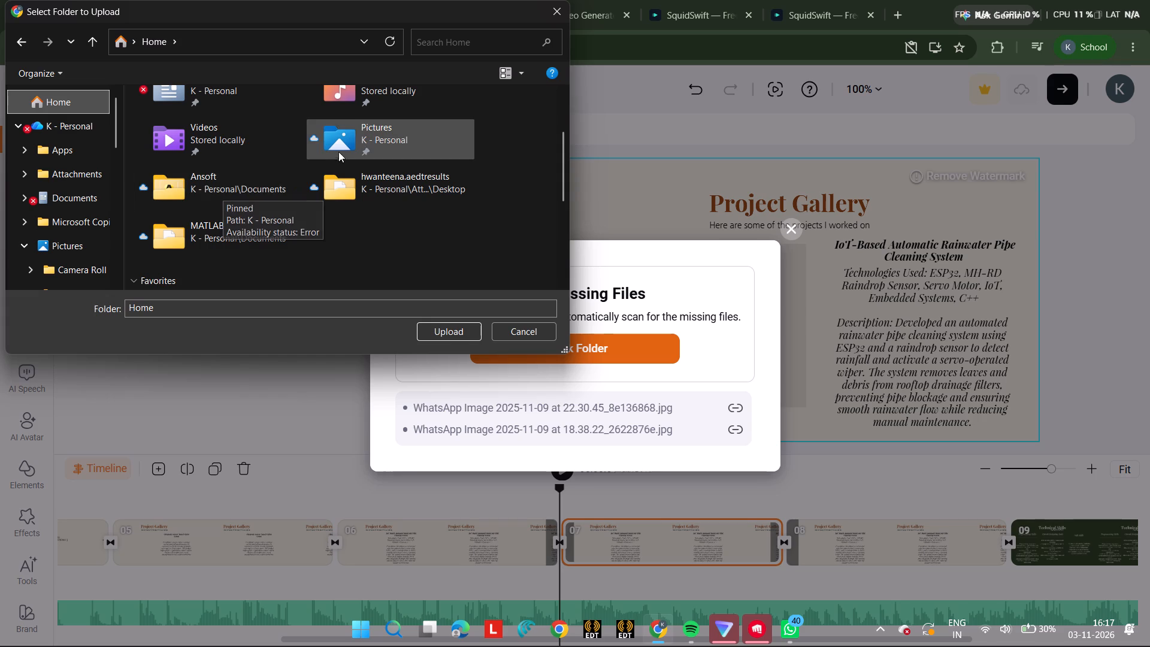
double_click(342, 150)
double_click(273, 164)
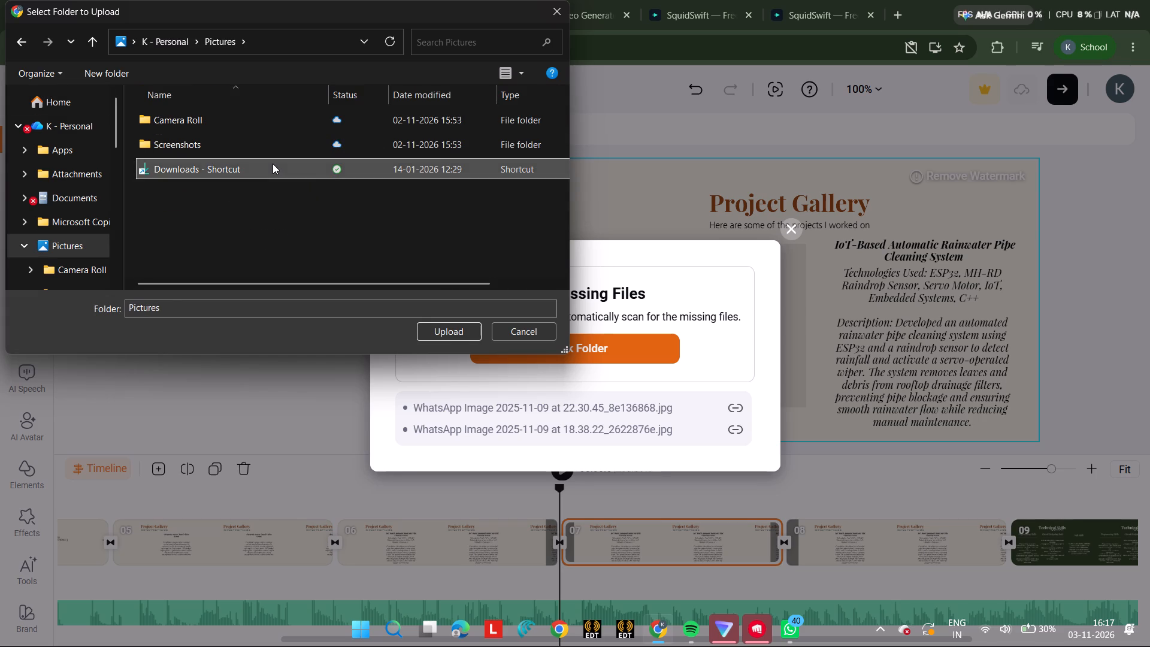
scroll(273, 164, down, 5)
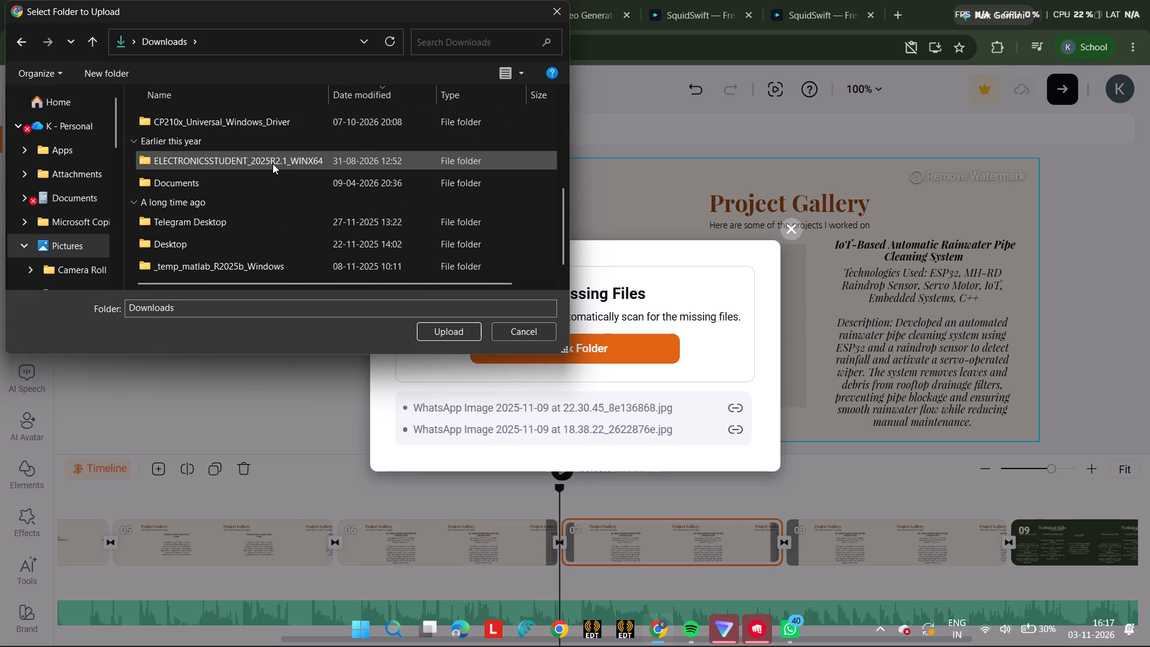
click(554, 20)
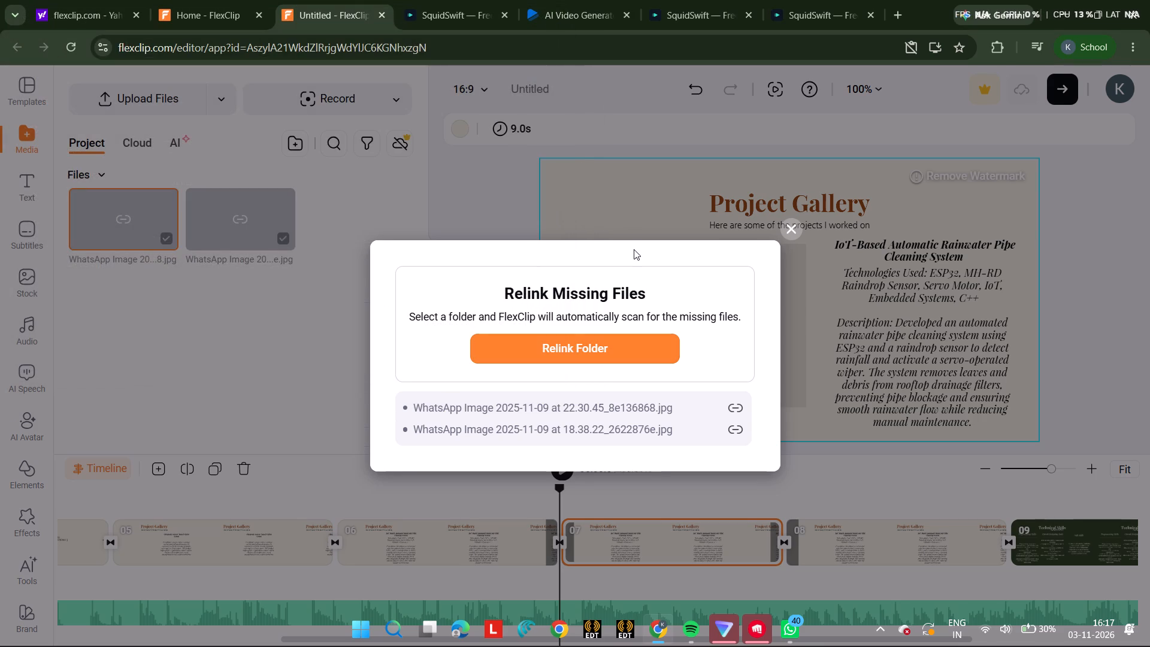
click(732, 401)
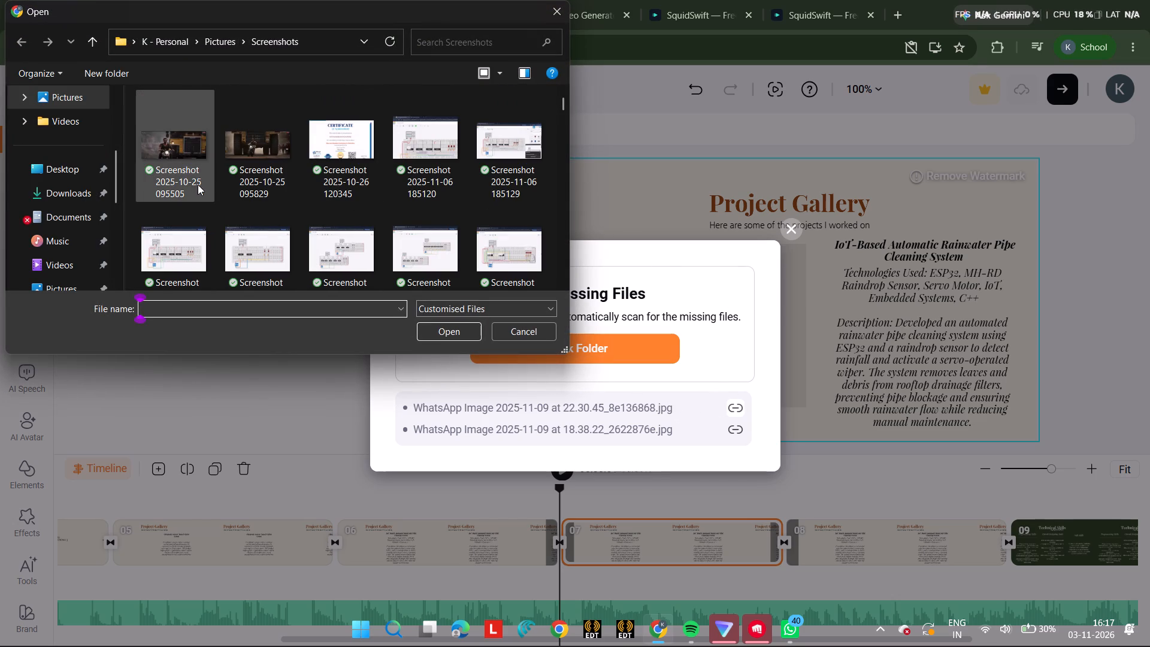
click(195, 173)
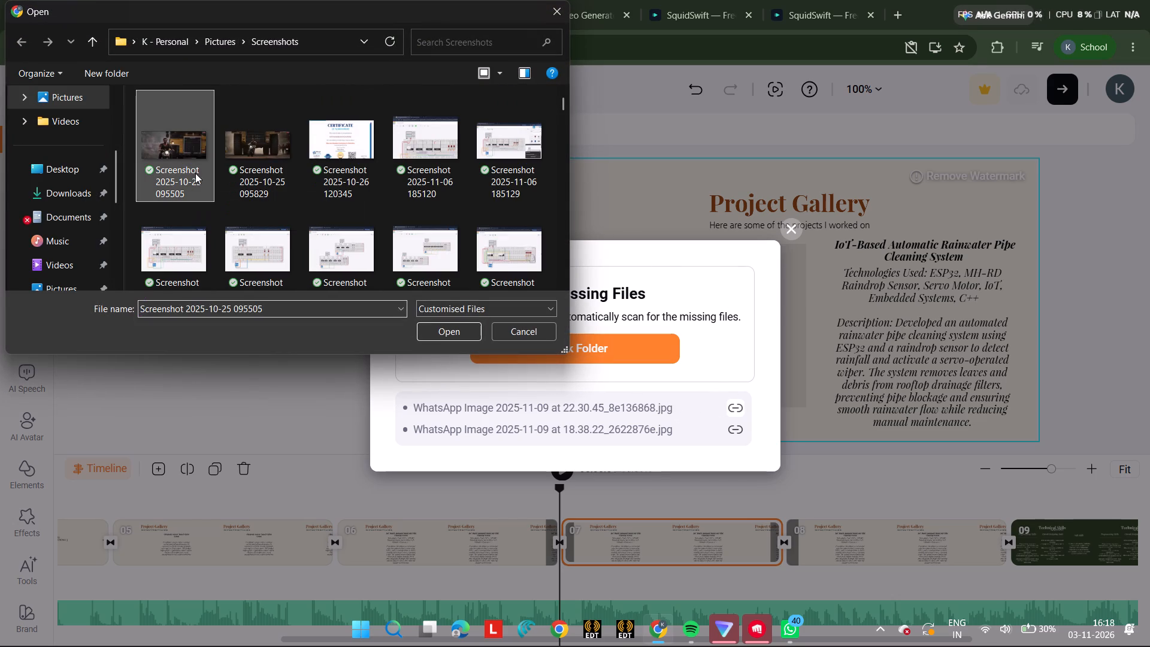
click(449, 330)
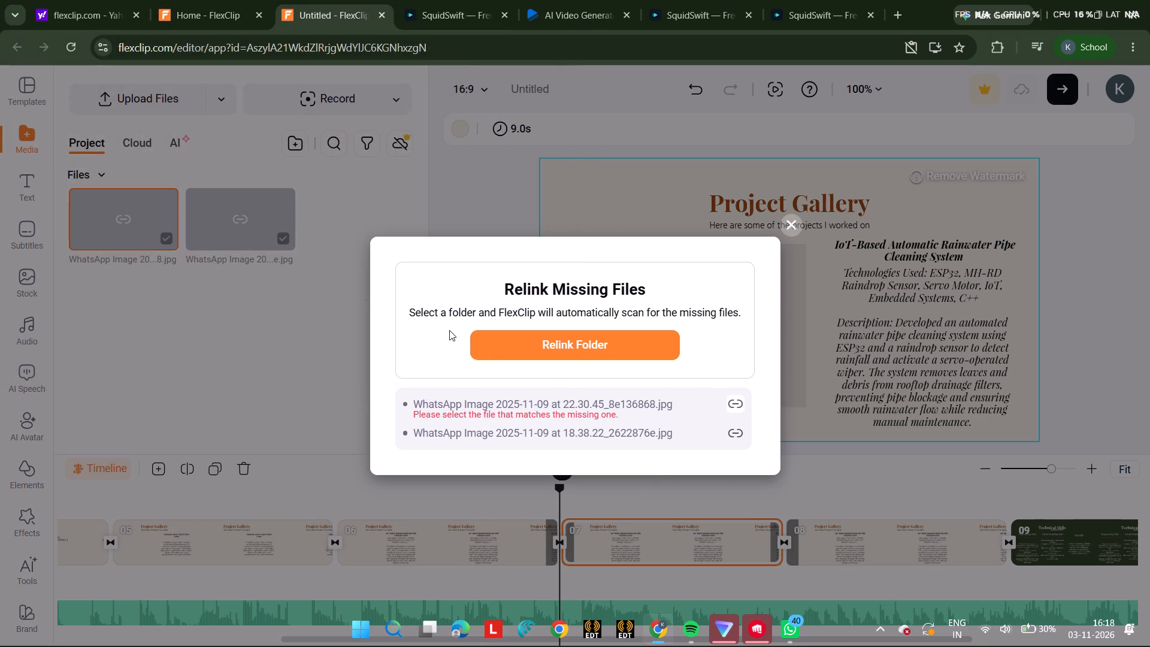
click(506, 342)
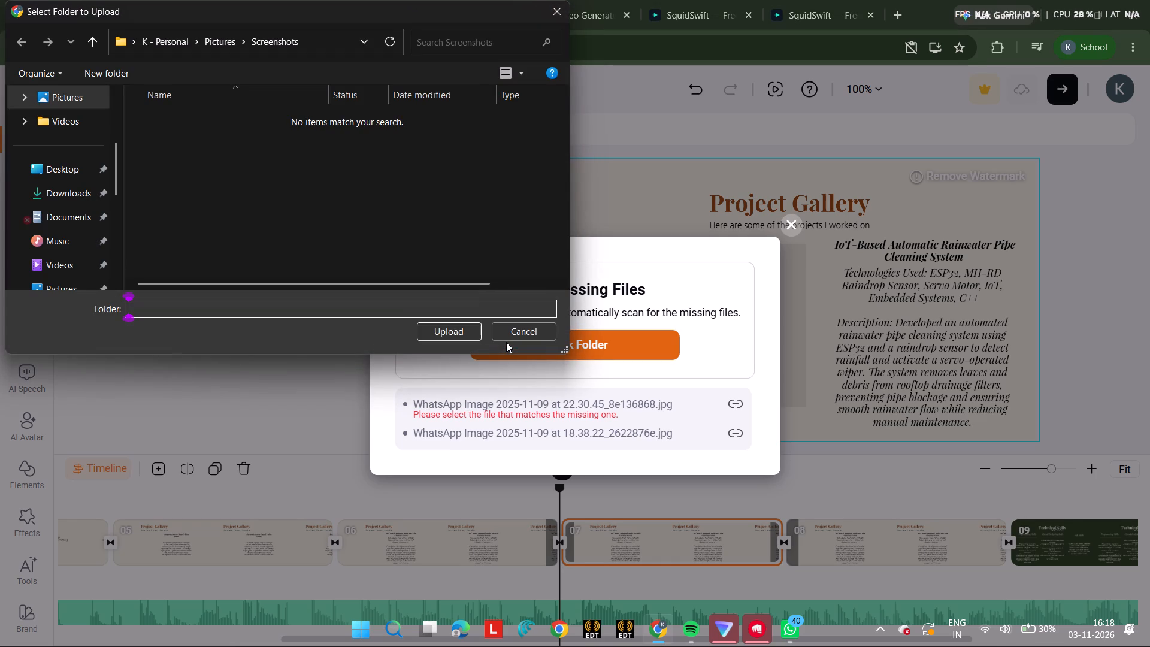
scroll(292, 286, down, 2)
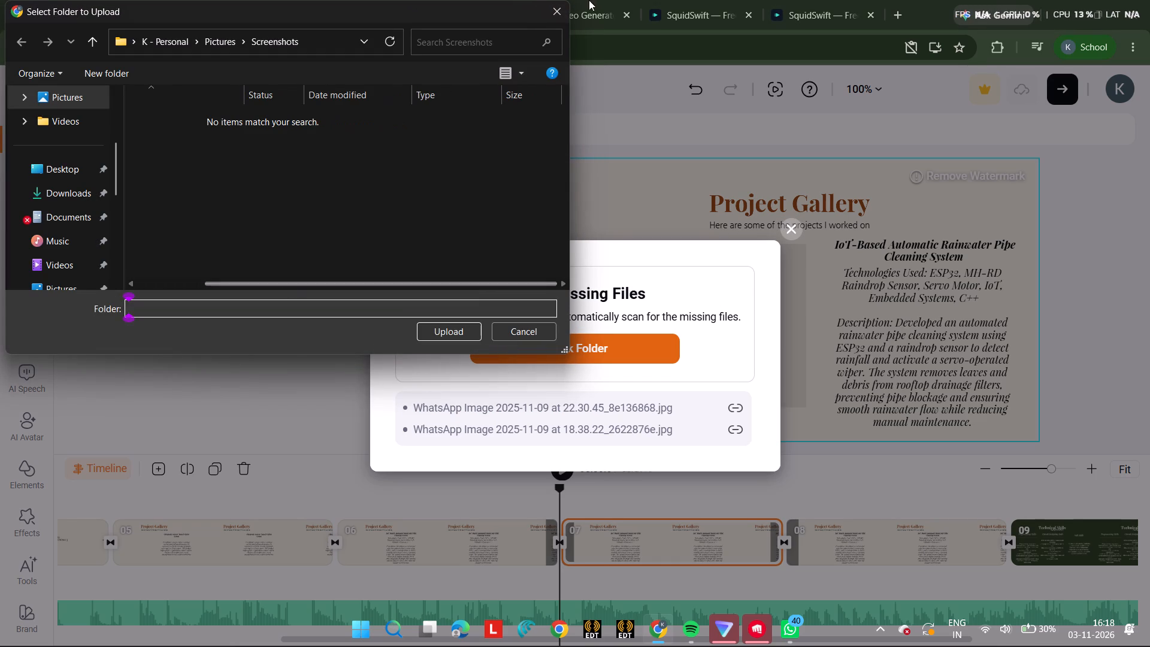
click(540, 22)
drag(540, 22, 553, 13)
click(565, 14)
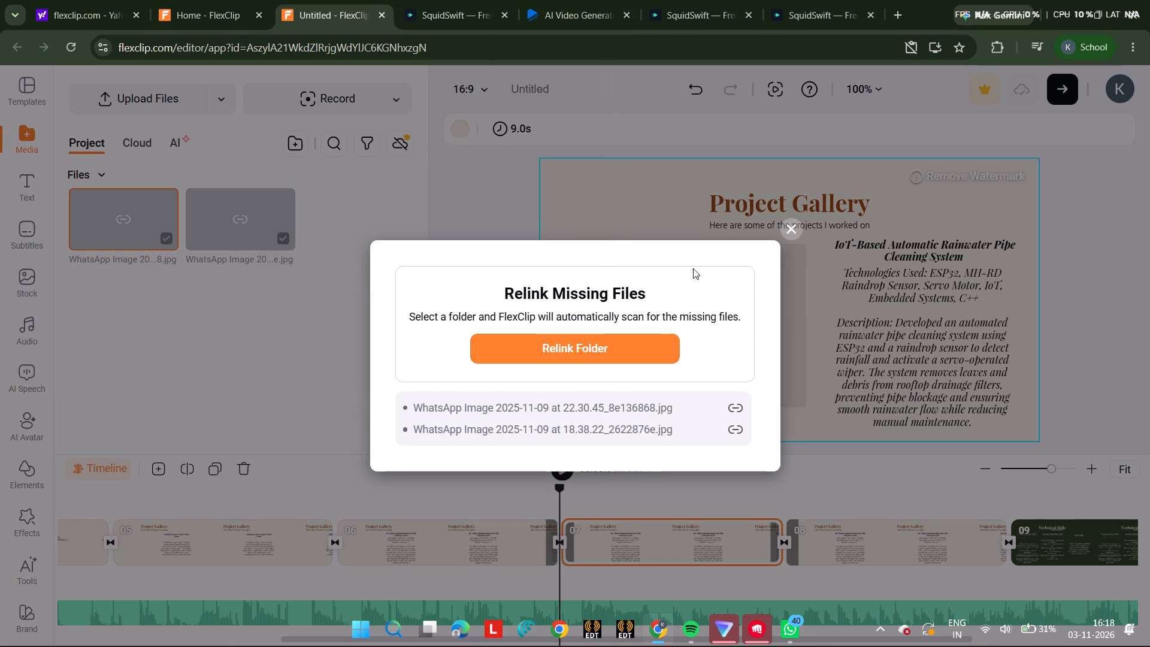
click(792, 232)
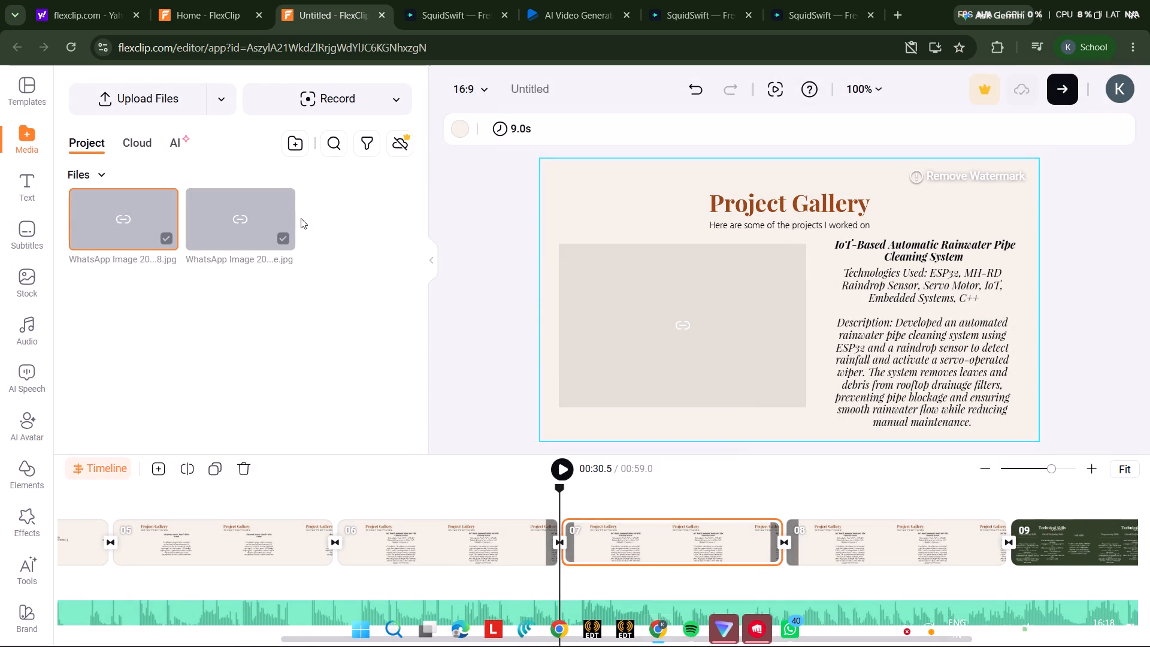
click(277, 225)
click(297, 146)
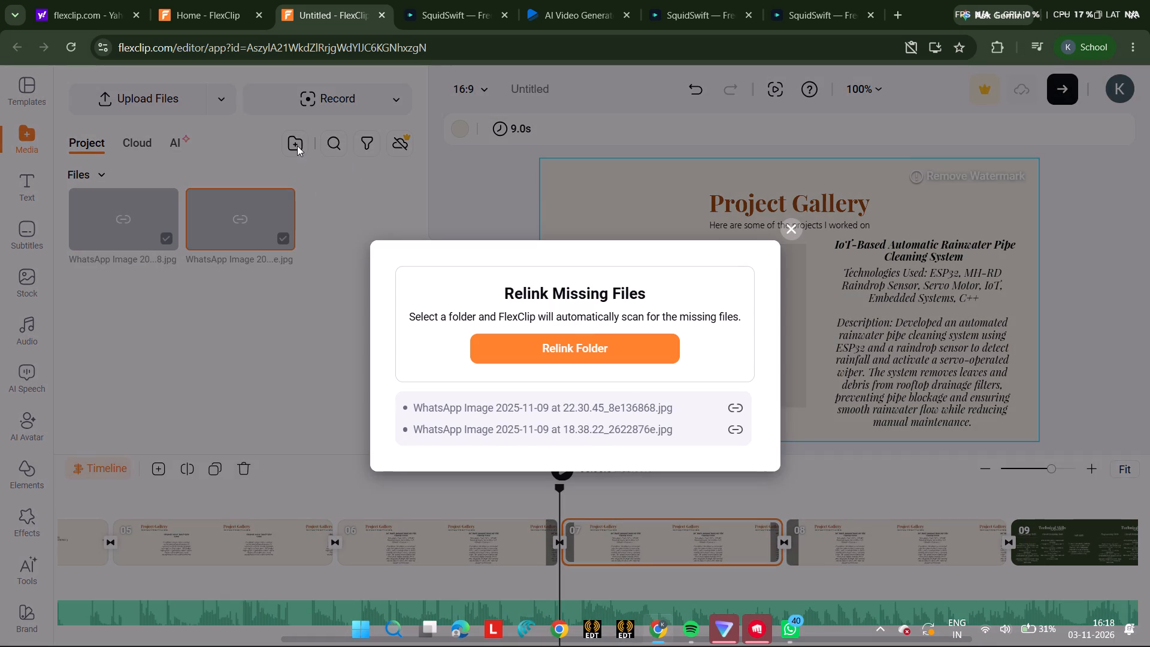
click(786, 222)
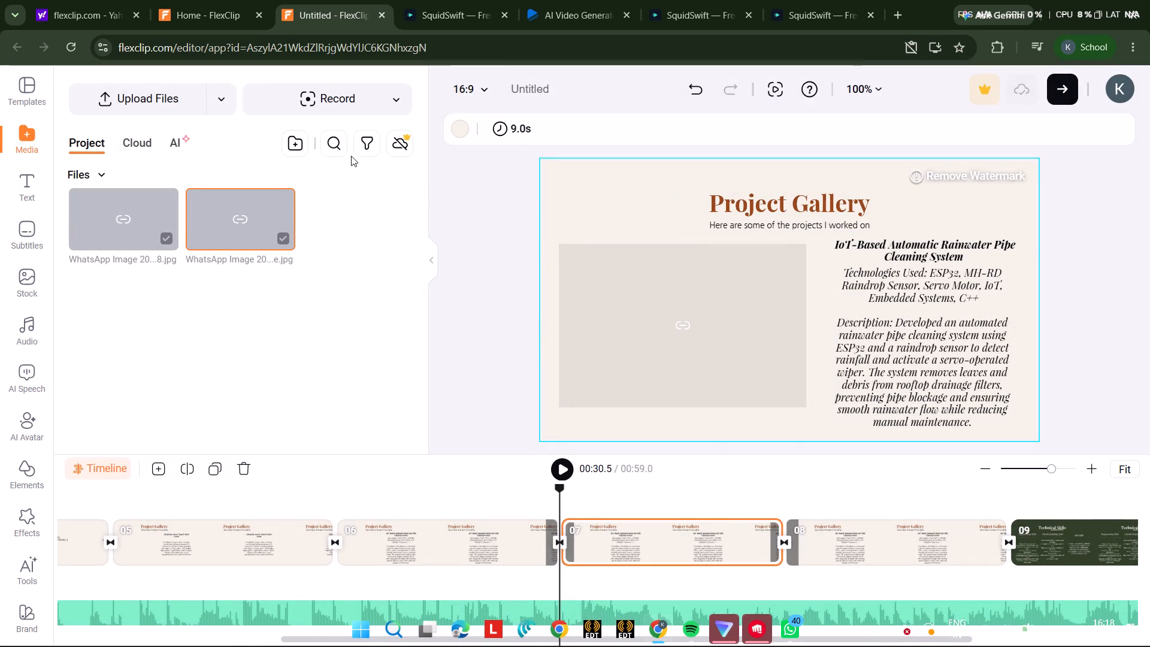
Create a new folder in the project media with the default name Untitled Folder, and open it.
click(292, 149)
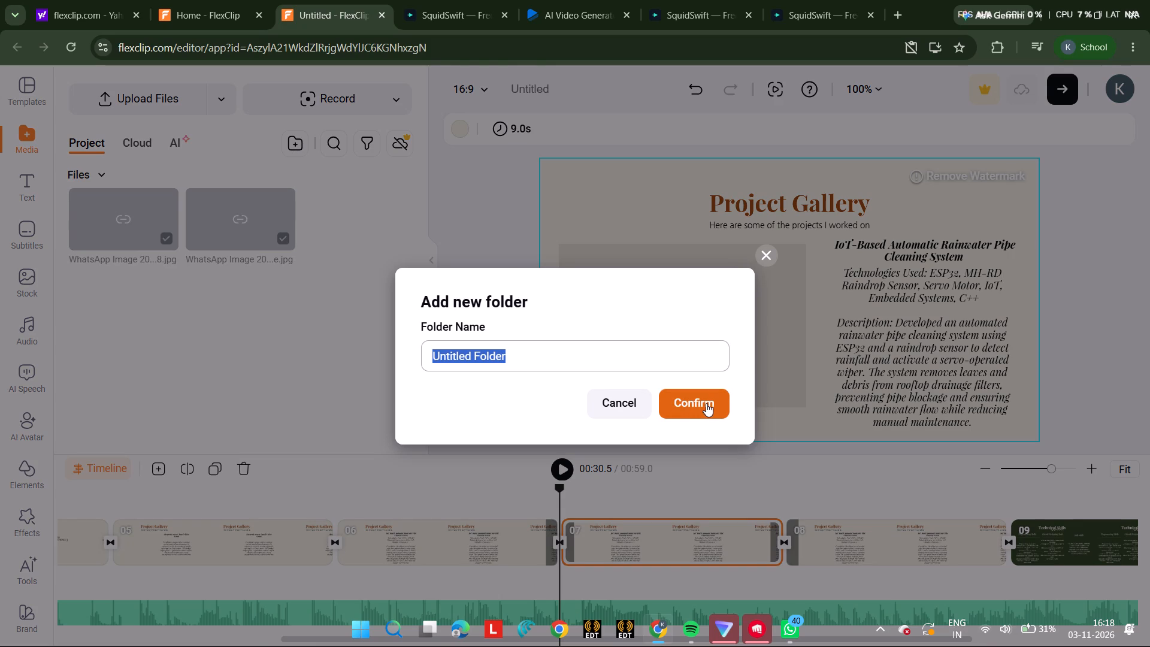
click(706, 403)
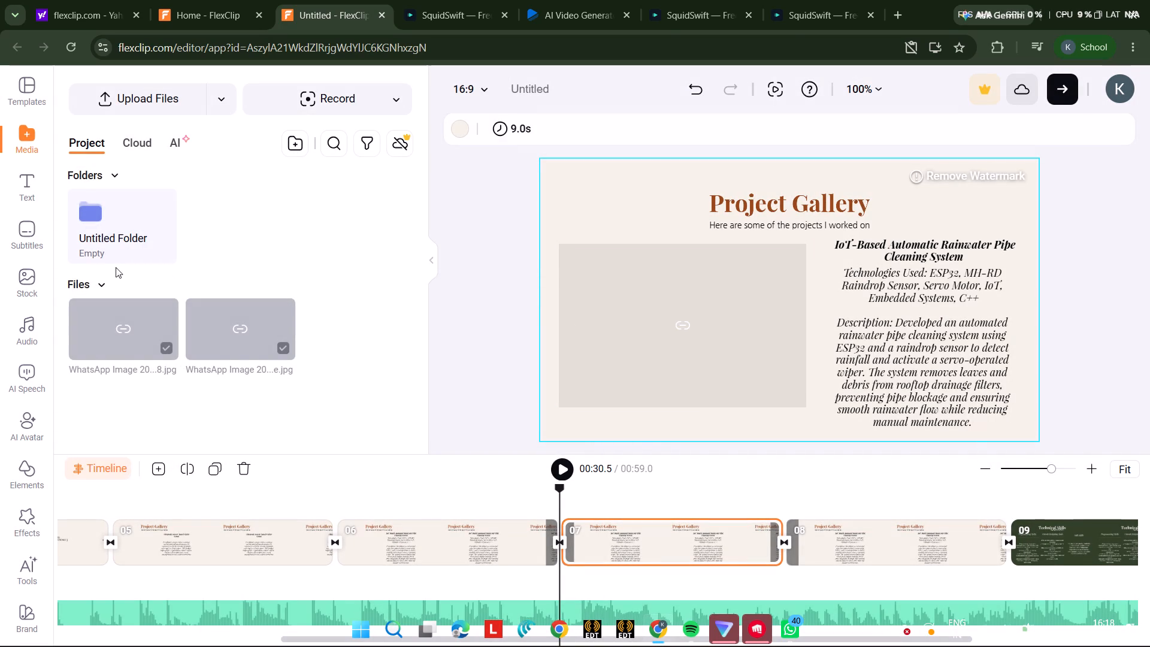
click(106, 243)
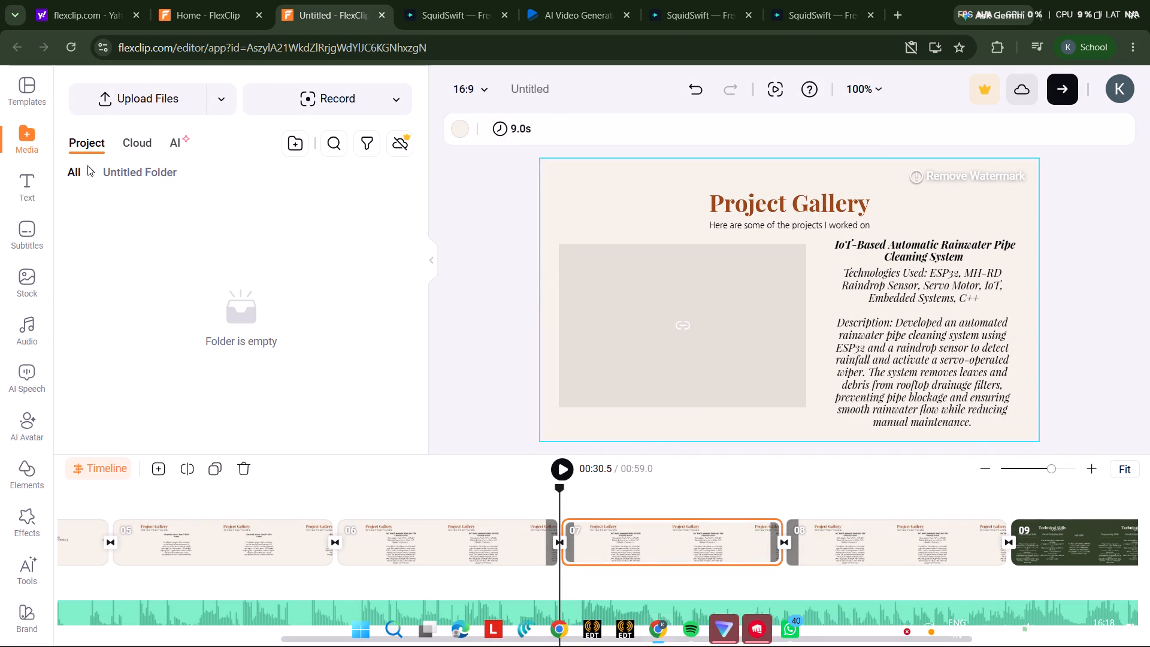
Look through the Cloud media and the project's Untitled Folder.
click(91, 170)
click(124, 147)
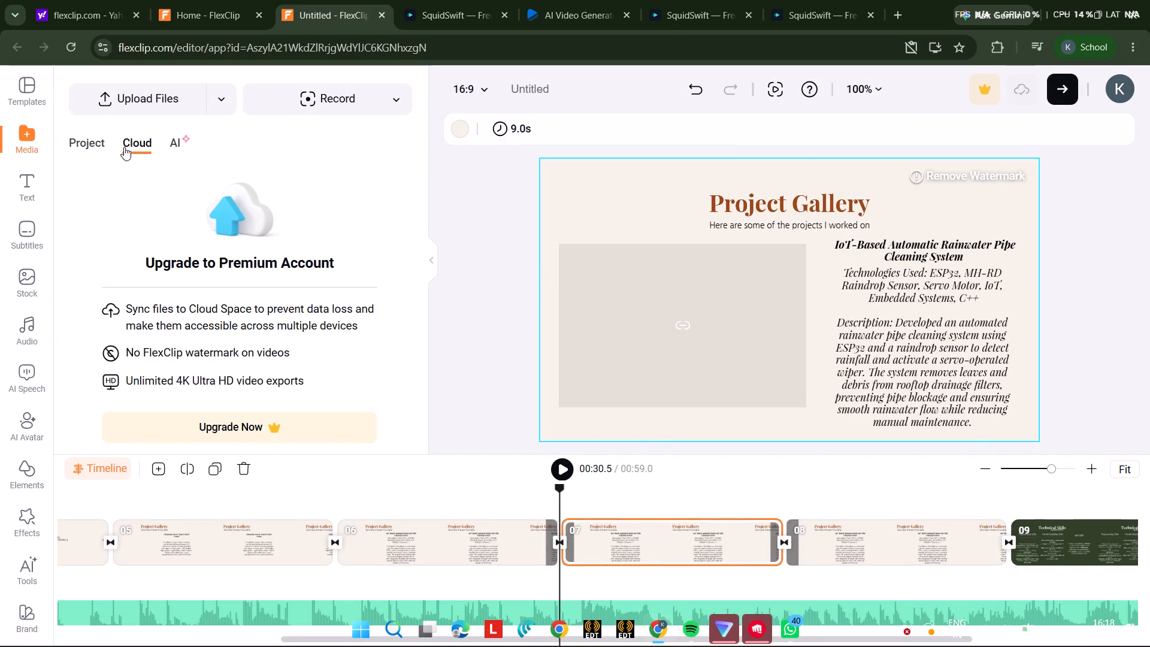
click(98, 144)
click(92, 171)
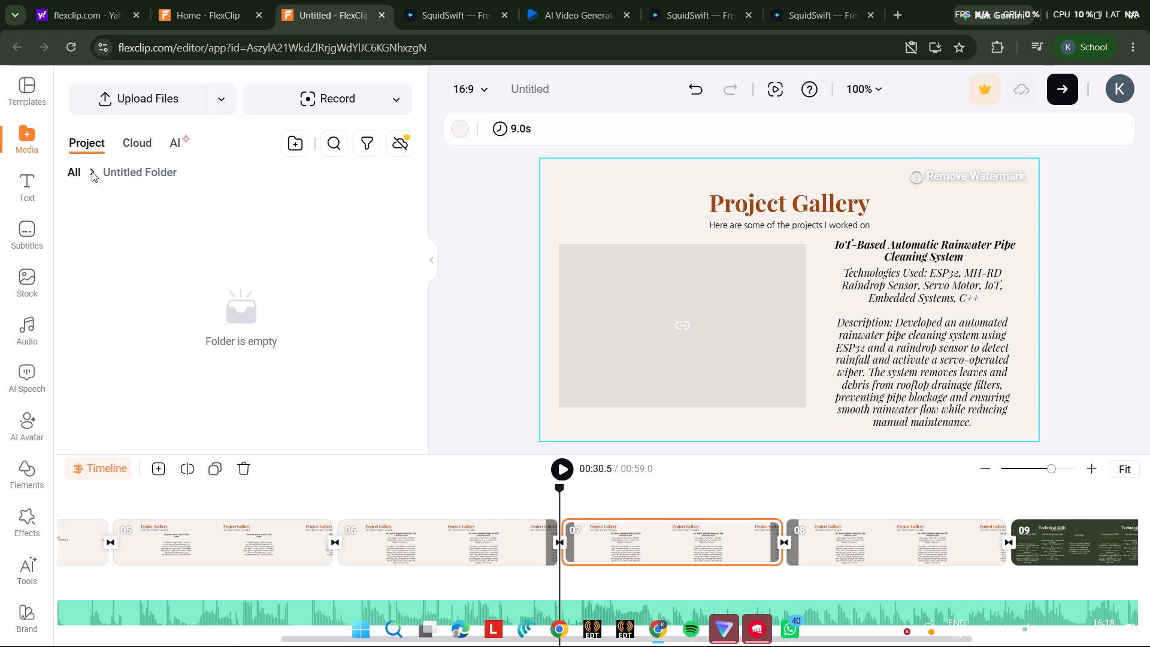
click(118, 177)
triple_click(118, 177)
double_click(118, 177)
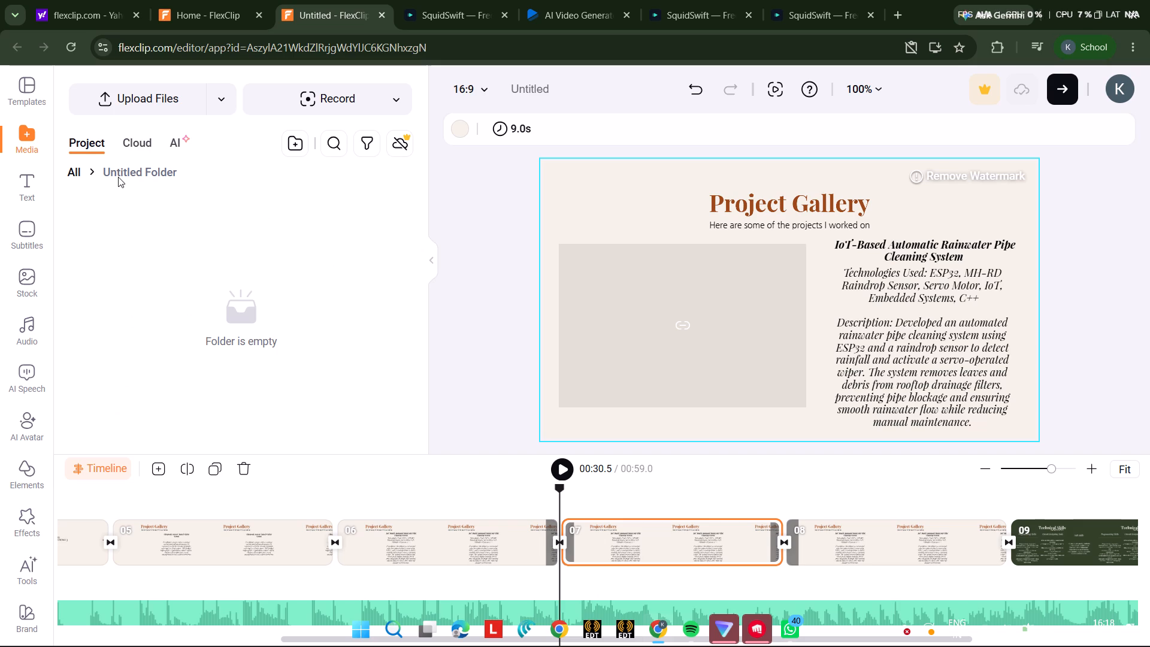
click(245, 316)
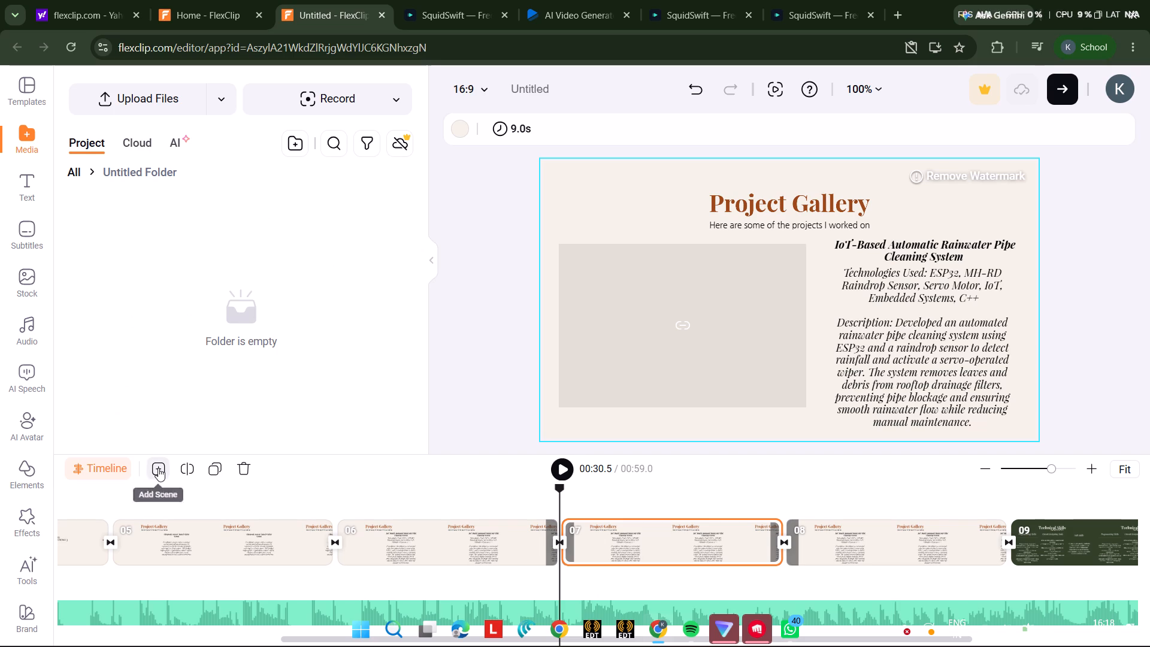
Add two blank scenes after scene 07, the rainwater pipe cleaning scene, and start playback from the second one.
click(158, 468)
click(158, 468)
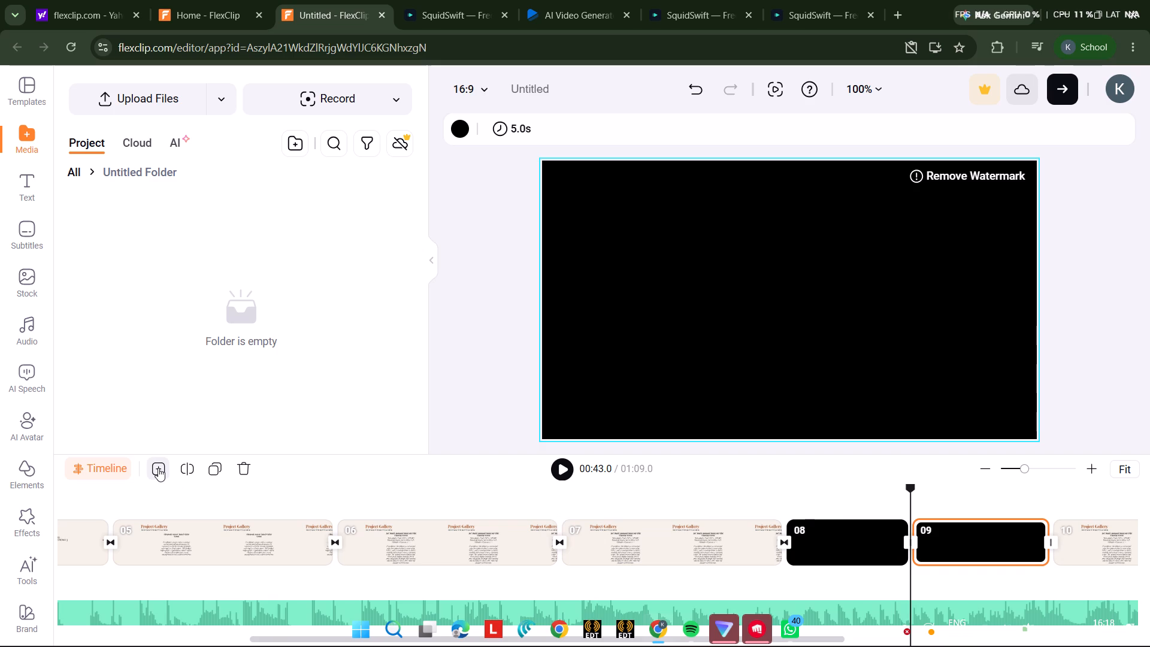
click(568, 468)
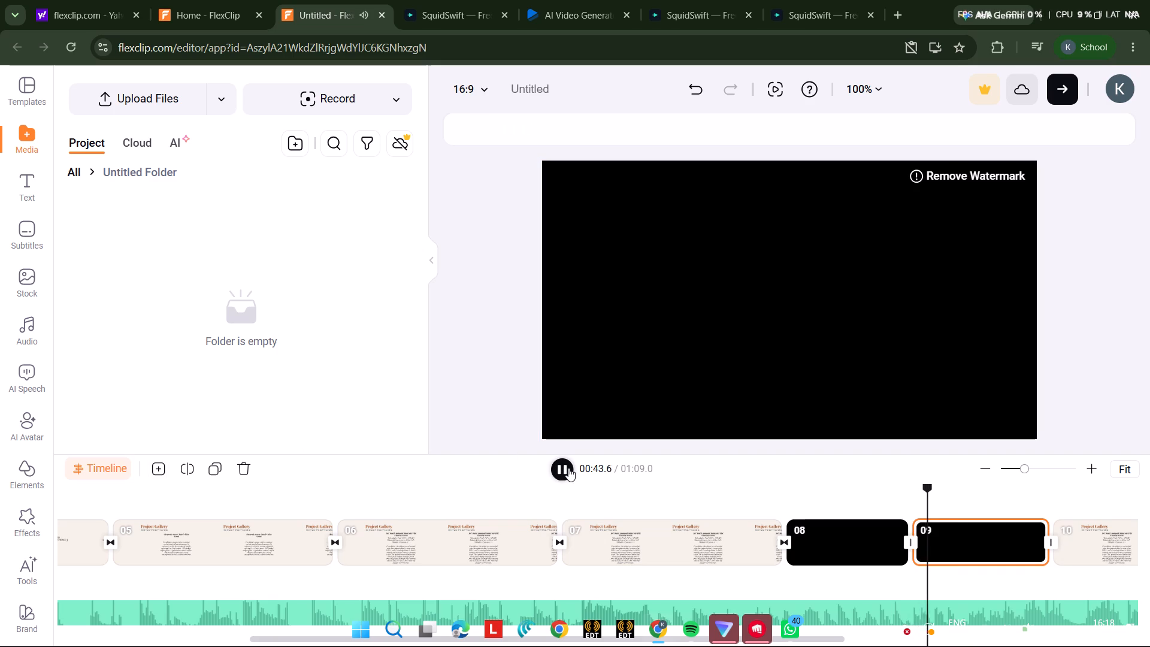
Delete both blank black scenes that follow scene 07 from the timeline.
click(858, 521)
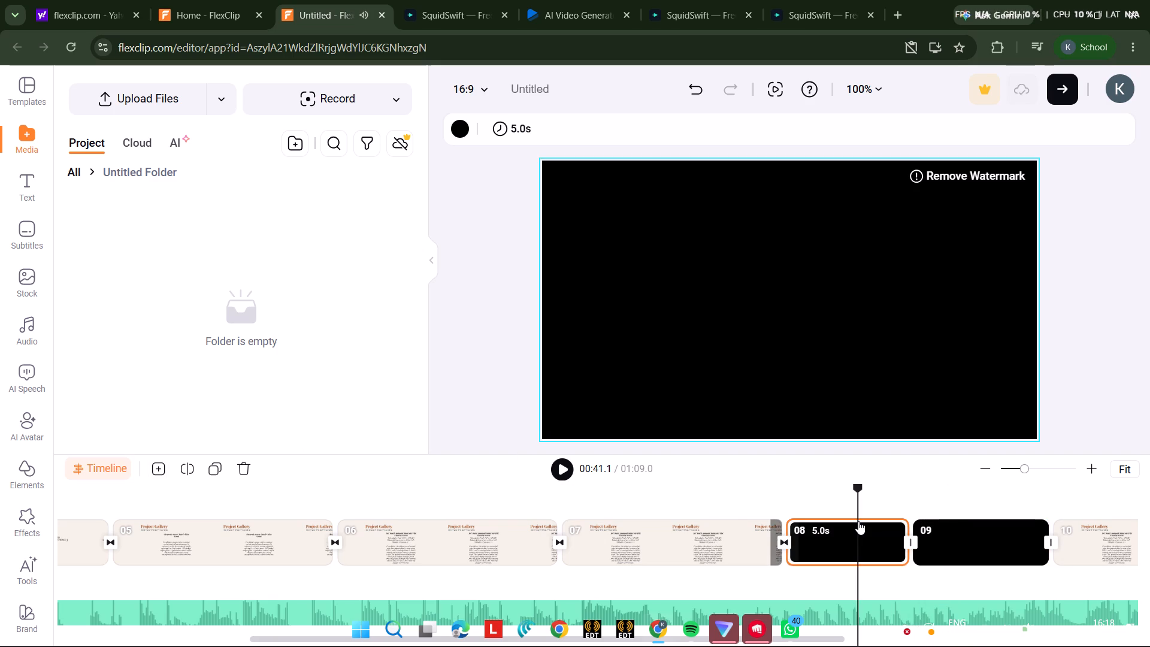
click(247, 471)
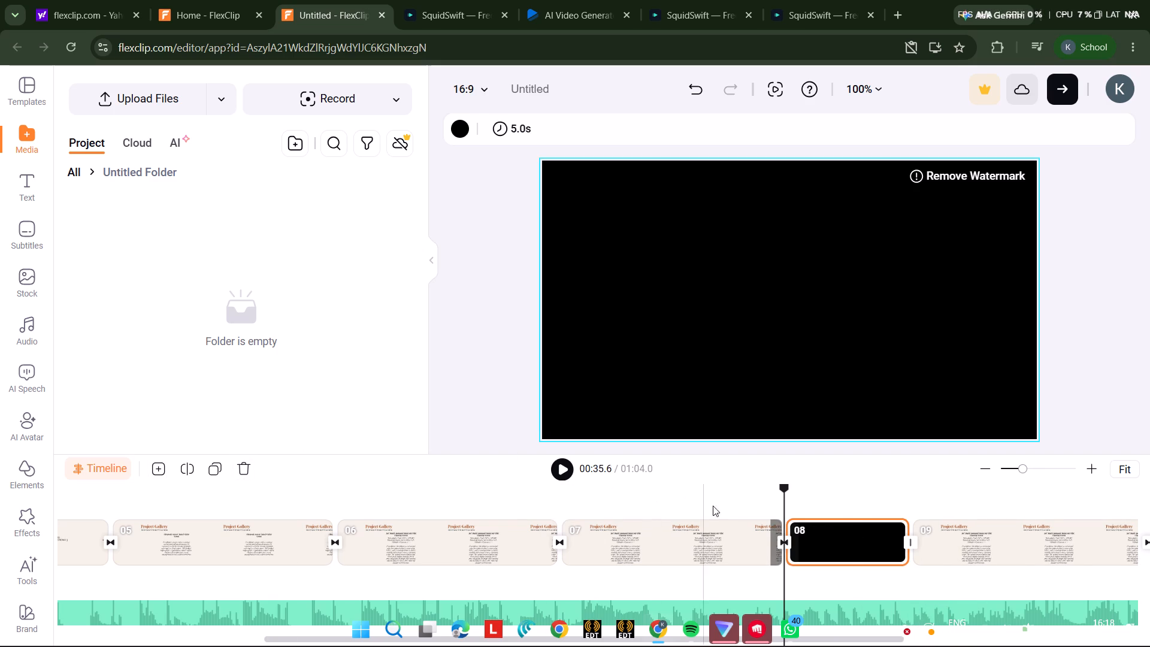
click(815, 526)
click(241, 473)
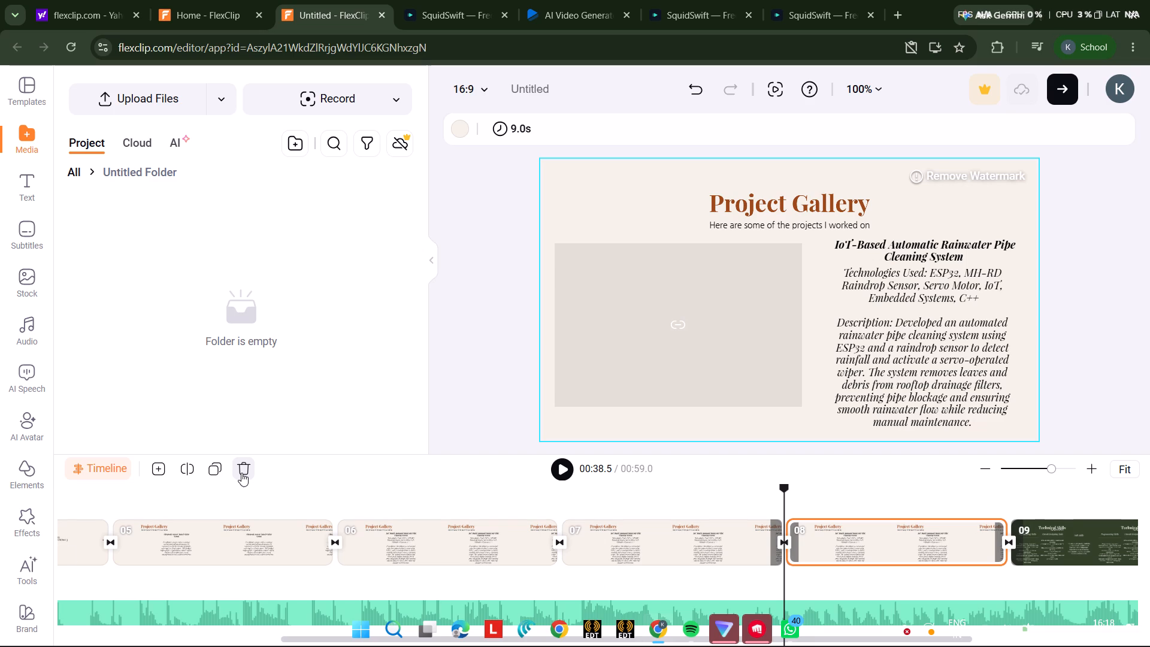
Switch to the Windows Start screen and open the computer's power options.
click(357, 637)
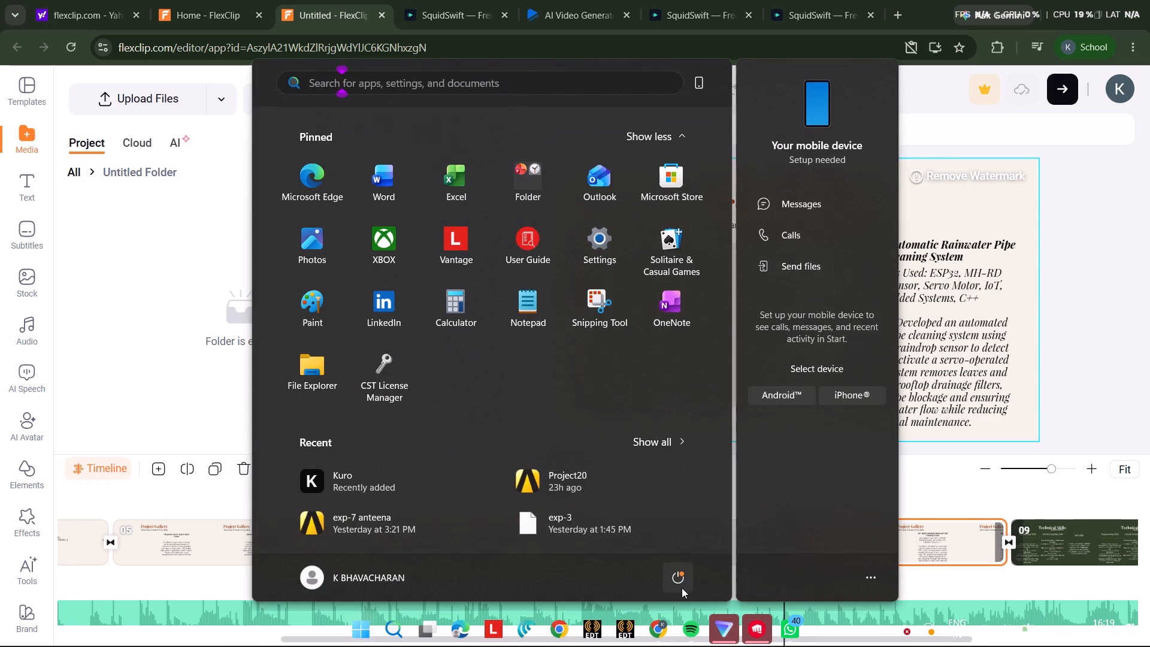
click(679, 585)
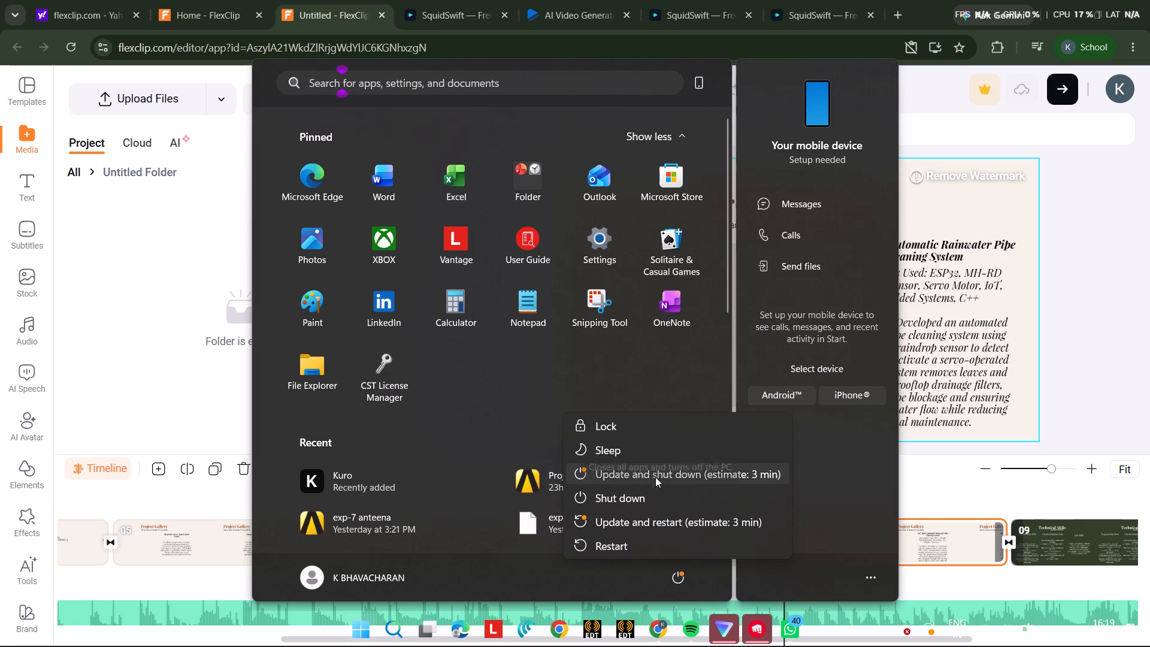